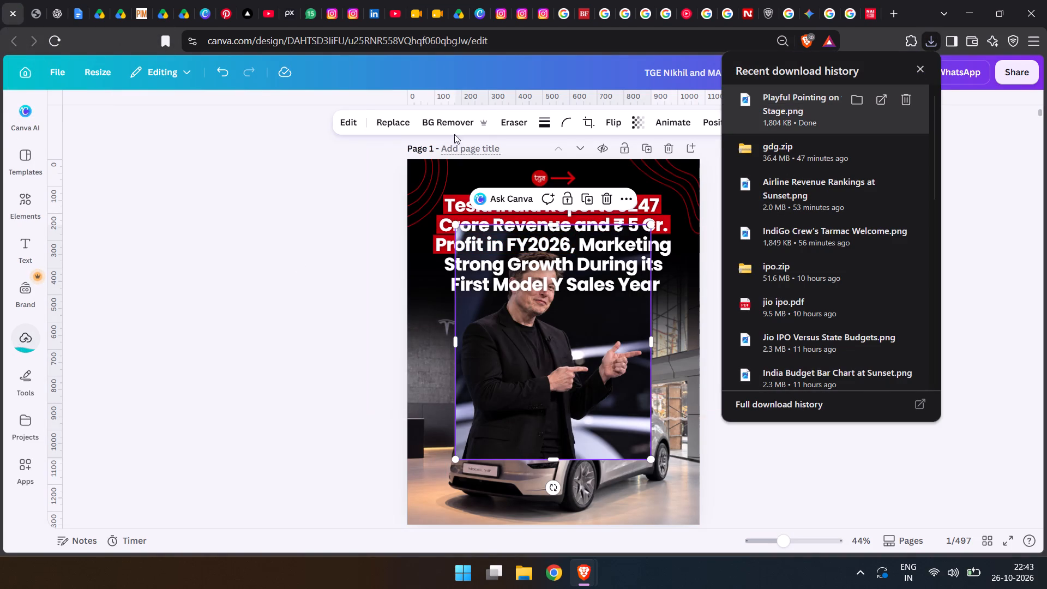
left_click(451, 122)
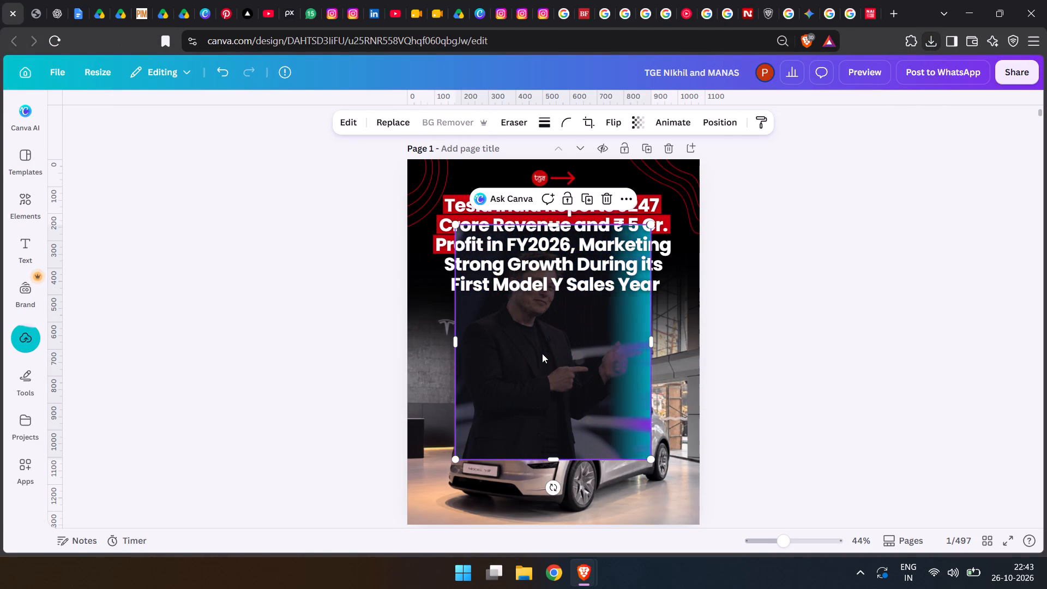
scroll(542, 339, "down", 2)
scroll(542, 339, "up", 2)
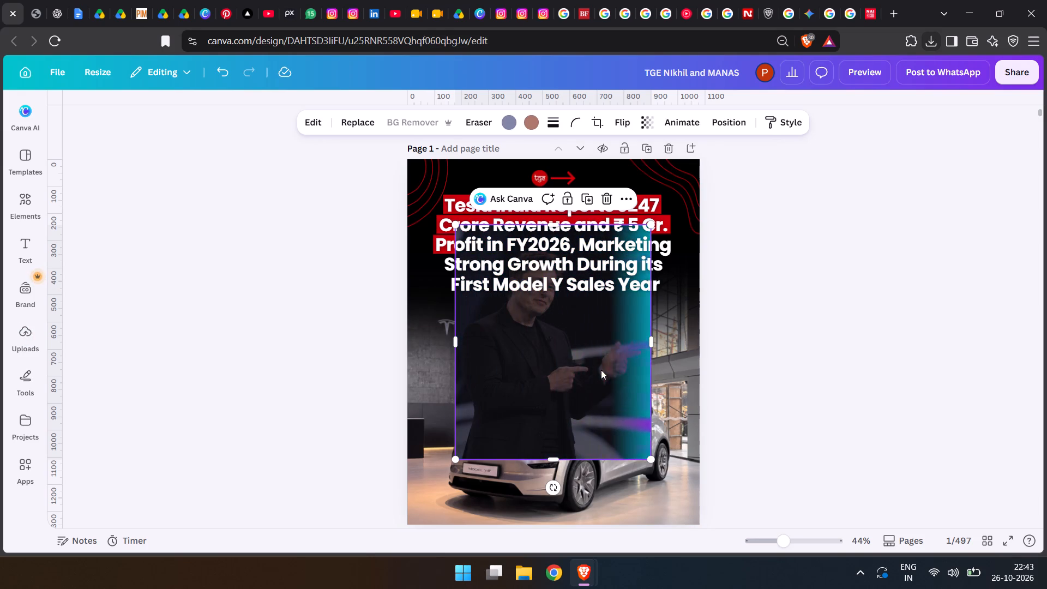
Shrink the cut-out Elon Musk image and place it near page 1's left edge, beside the car and below the headline.
scroll(601, 370, "down", 1)
left_click_drag(563, 249, 492, 314)
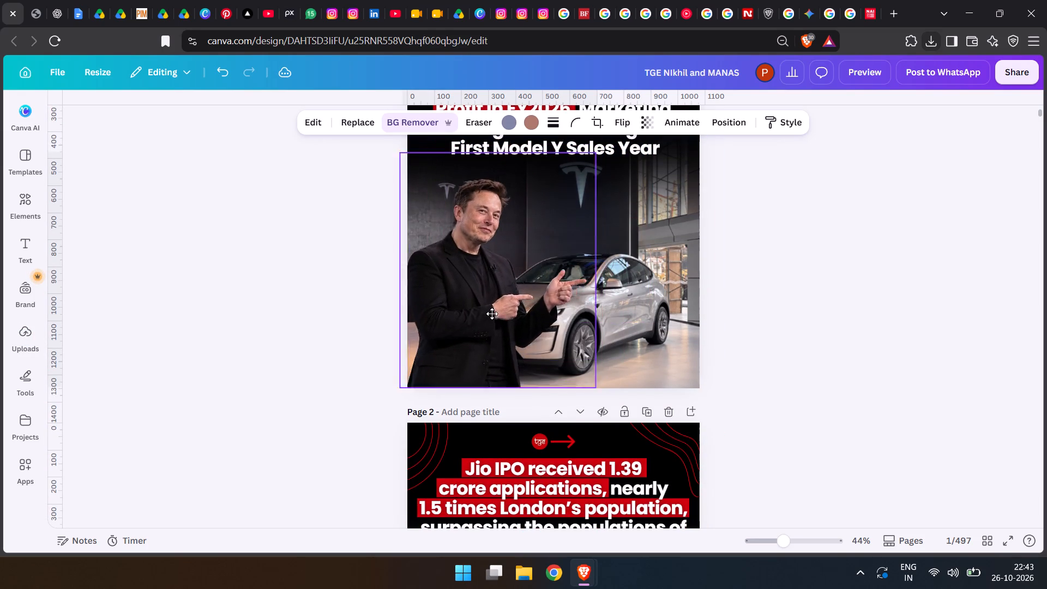
left_click_drag(492, 314, 431, 310)
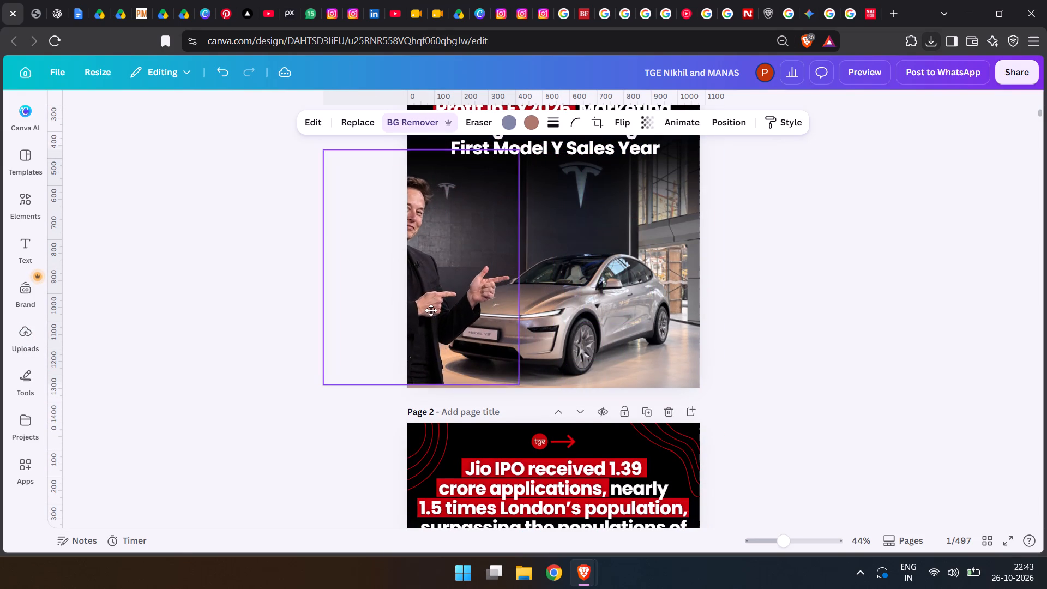
left_click_drag(431, 310, 490, 324)
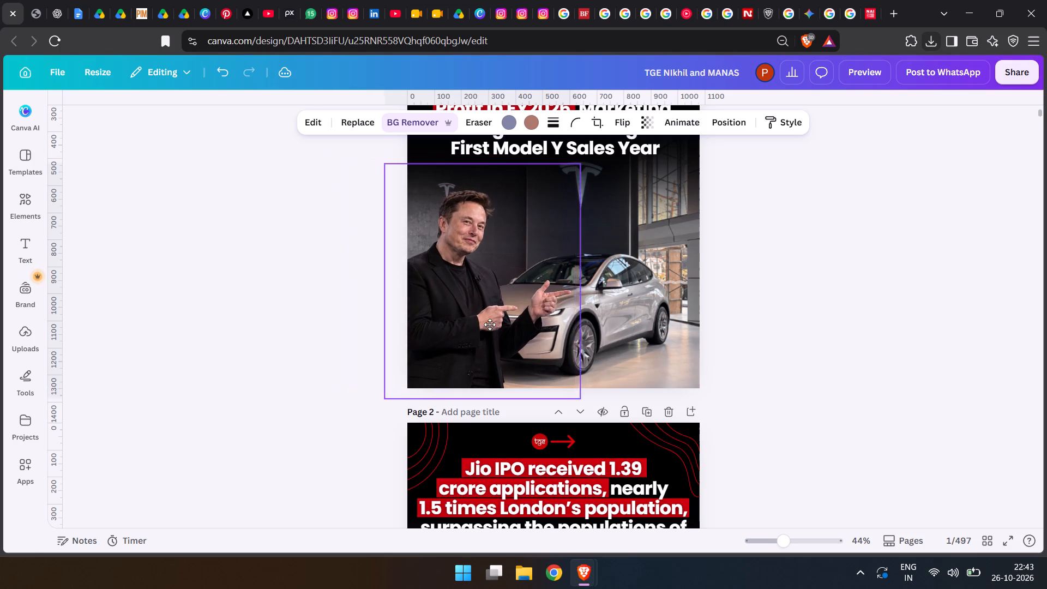
left_click_drag(490, 324, 494, 306)
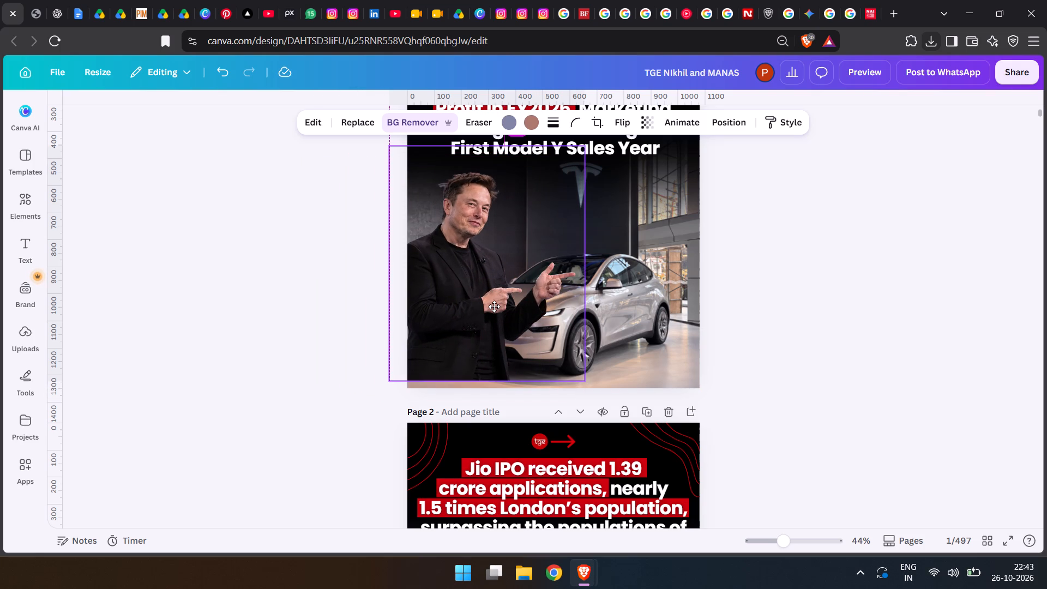
left_click_drag(494, 306, 492, 318)
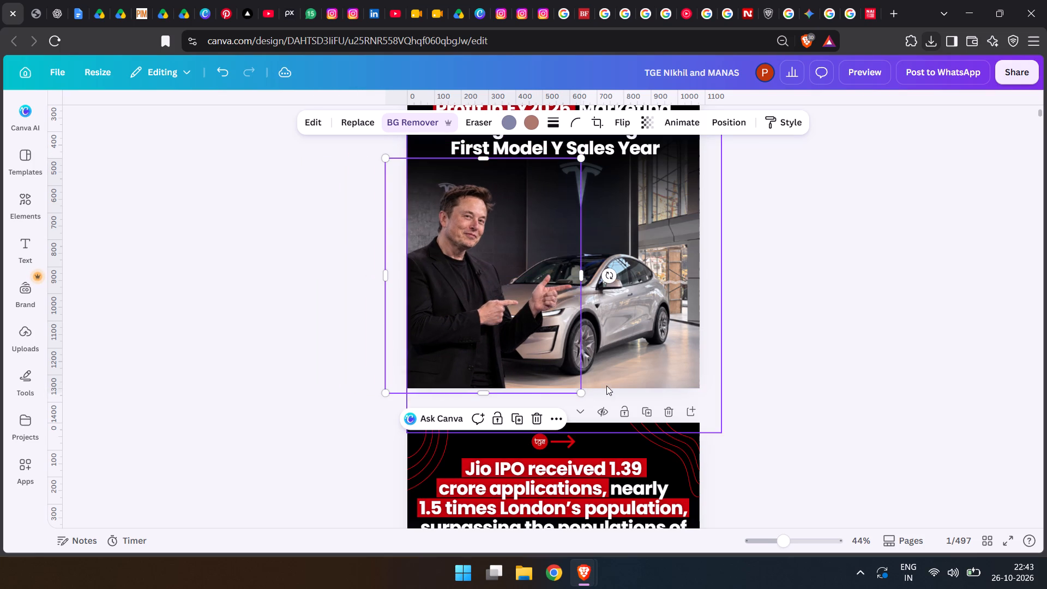
left_click_drag(580, 393, 536, 376)
left_click_drag(473, 319, 468, 339)
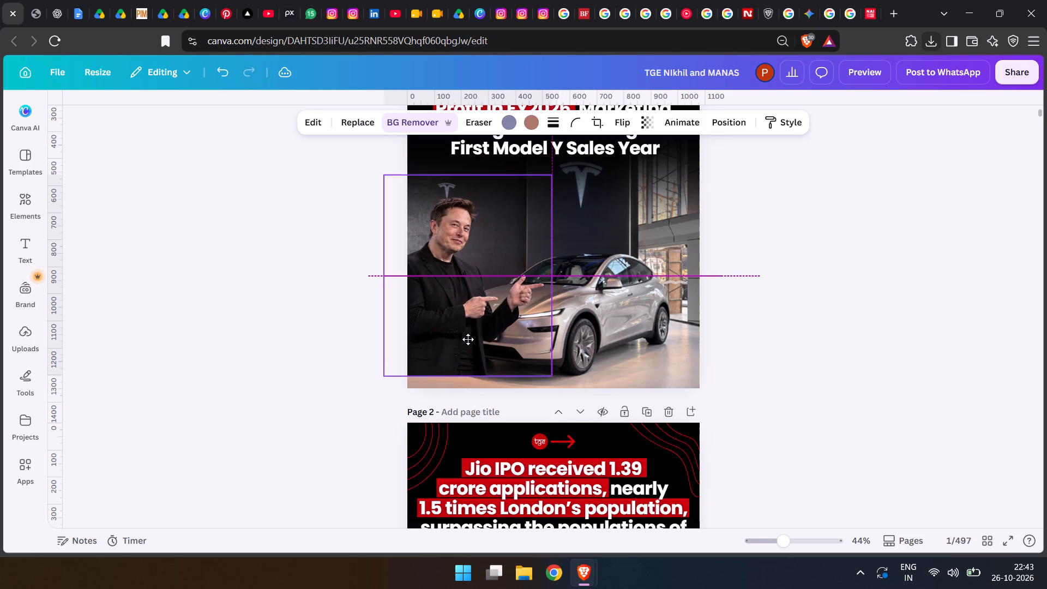
left_click_drag(468, 339, 440, 319)
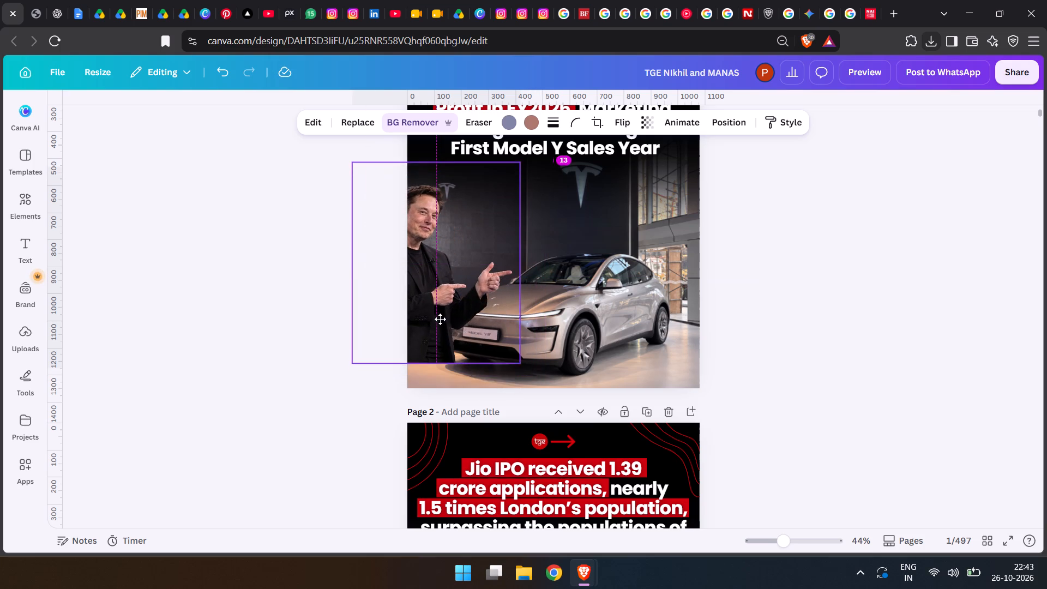
left_click_drag(440, 319, 454, 301)
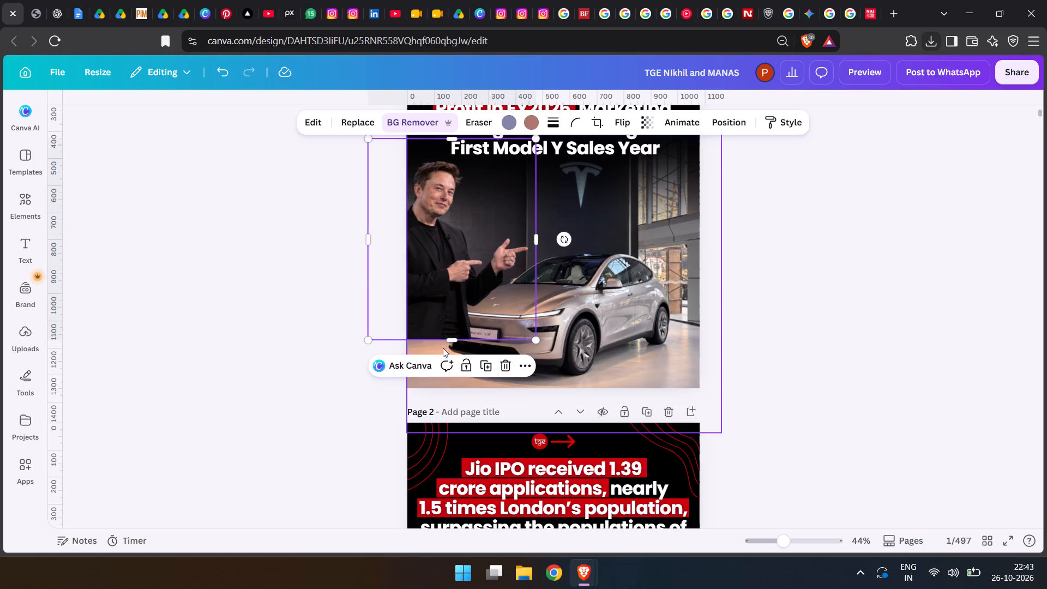
Tilt the Elon Musk cut-out slightly clockwise and move it inward so it overlaps the car's front with the fingers near its roof.
left_click_drag(567, 236, 566, 249)
left_click_drag(475, 269, 509, 268)
left_click(509, 268)
left_click_drag(504, 273, 521, 271)
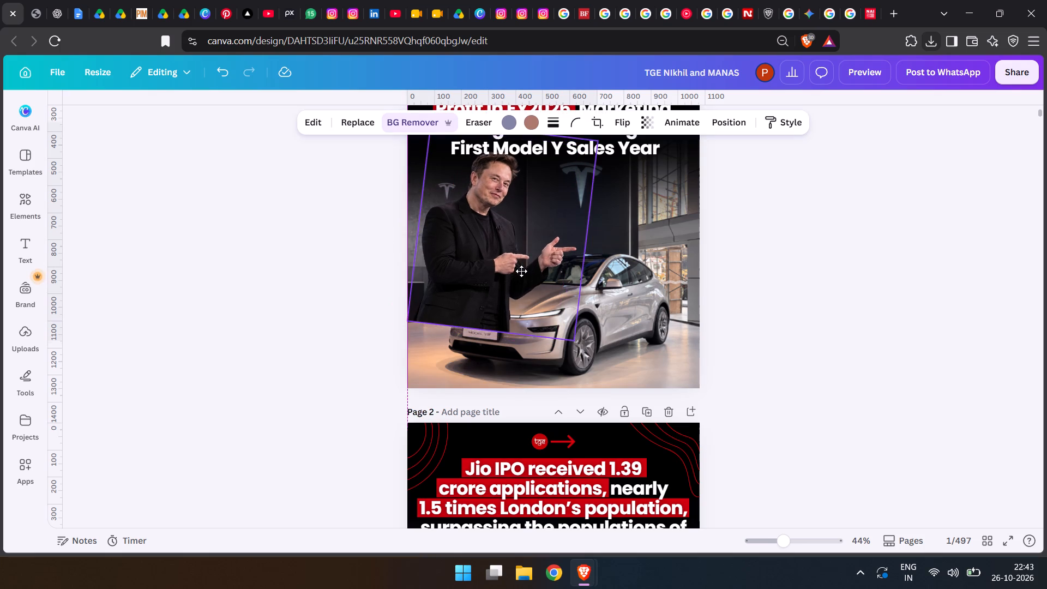
left_click_drag(521, 271, 545, 281)
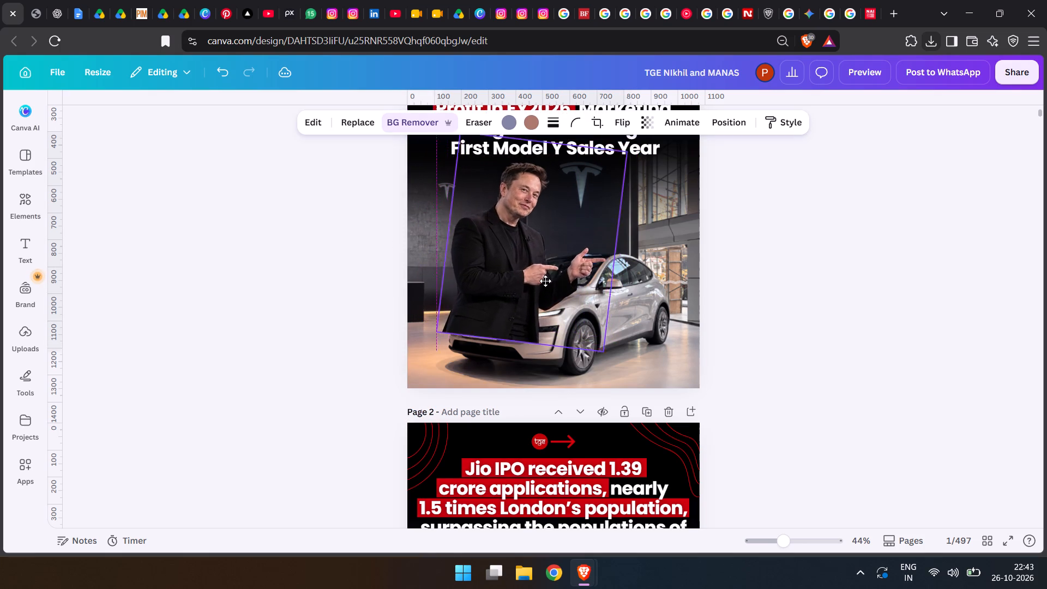
left_click_drag(545, 281, 533, 277)
Duplicate the showroom image on page 1 and remove the copy's background to isolate the car.
left_click(642, 343)
key("ctrl+c")
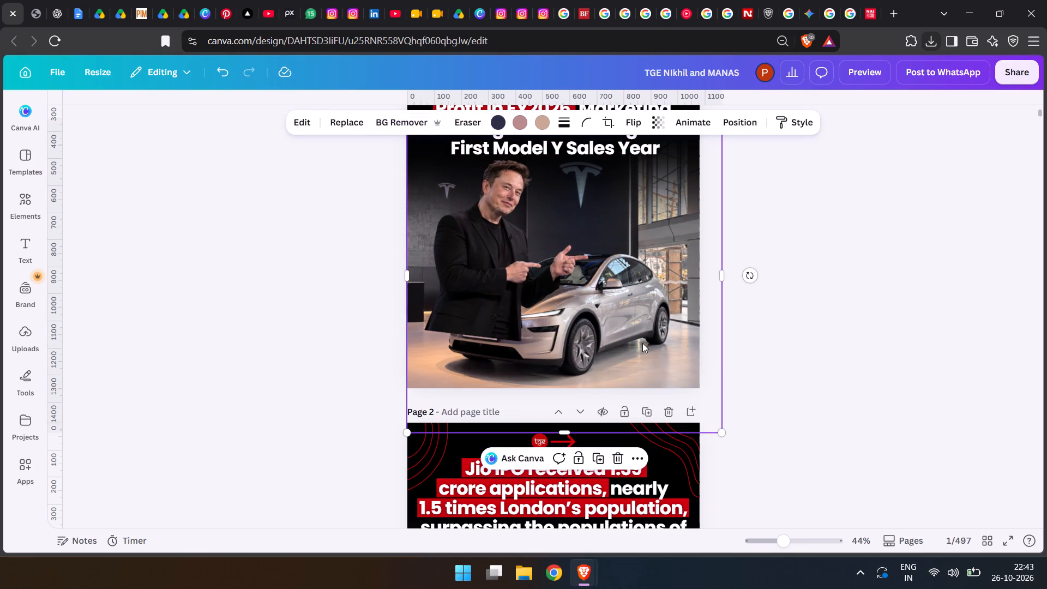
key("ctrl+v")
left_click(418, 123)
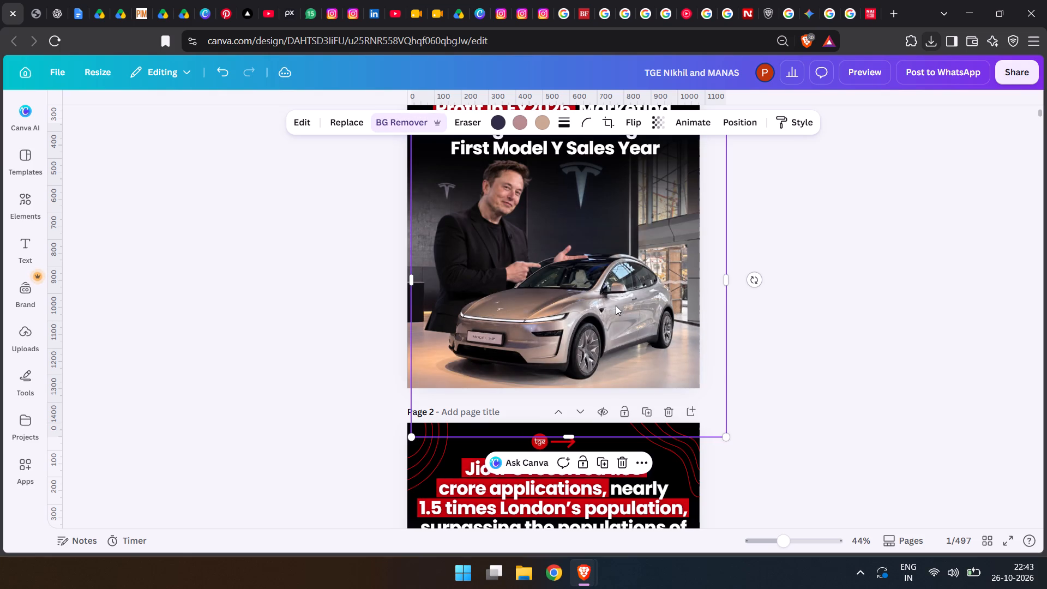
Align the cut-out car over the car in the showroom image, in front of Elon Musk.
scroll(615, 314, "up", 1)
left_click_drag(589, 465, 587, 458)
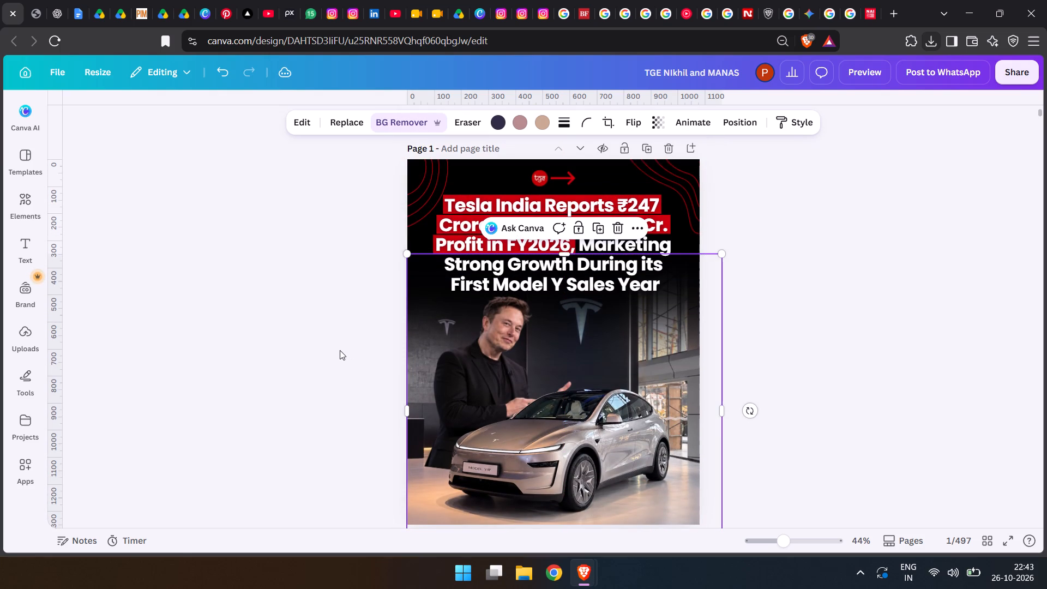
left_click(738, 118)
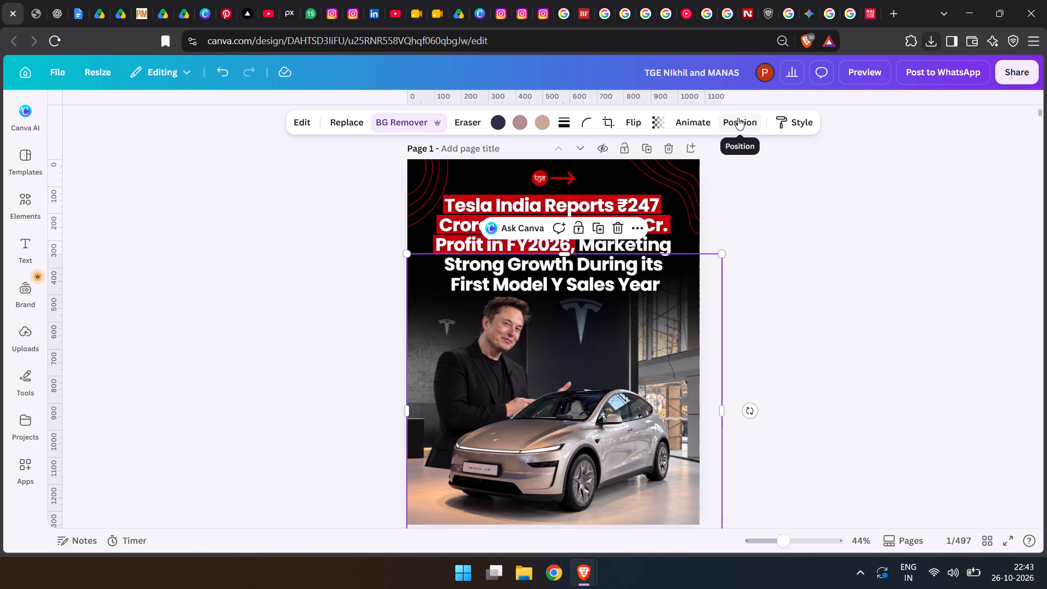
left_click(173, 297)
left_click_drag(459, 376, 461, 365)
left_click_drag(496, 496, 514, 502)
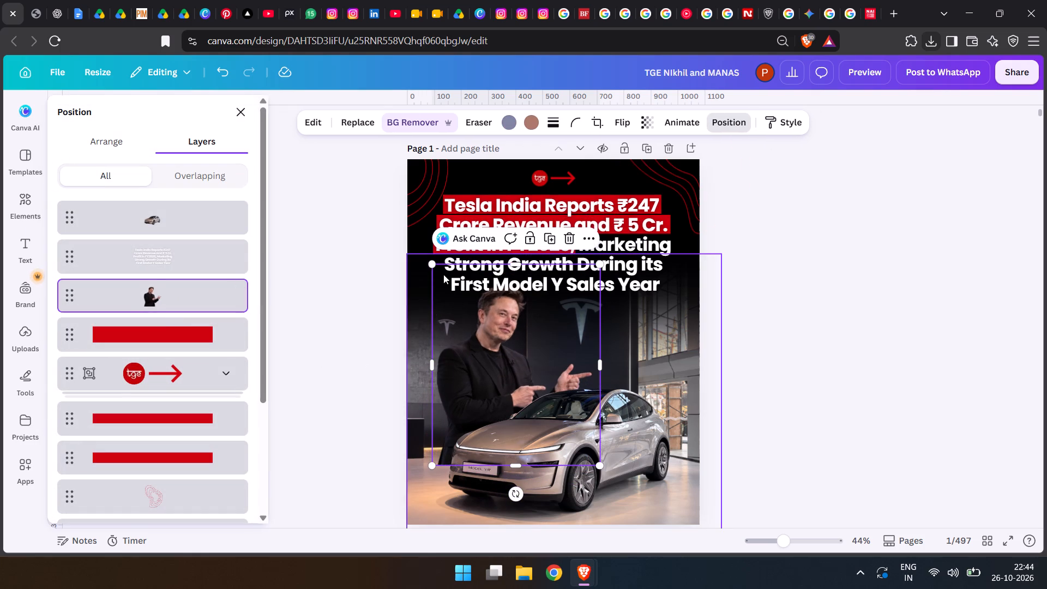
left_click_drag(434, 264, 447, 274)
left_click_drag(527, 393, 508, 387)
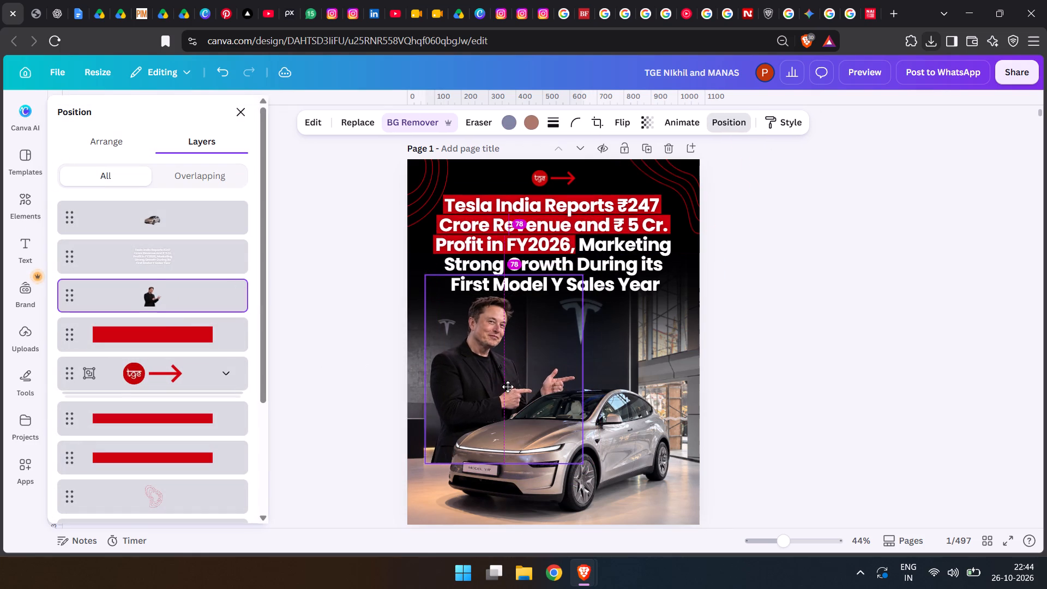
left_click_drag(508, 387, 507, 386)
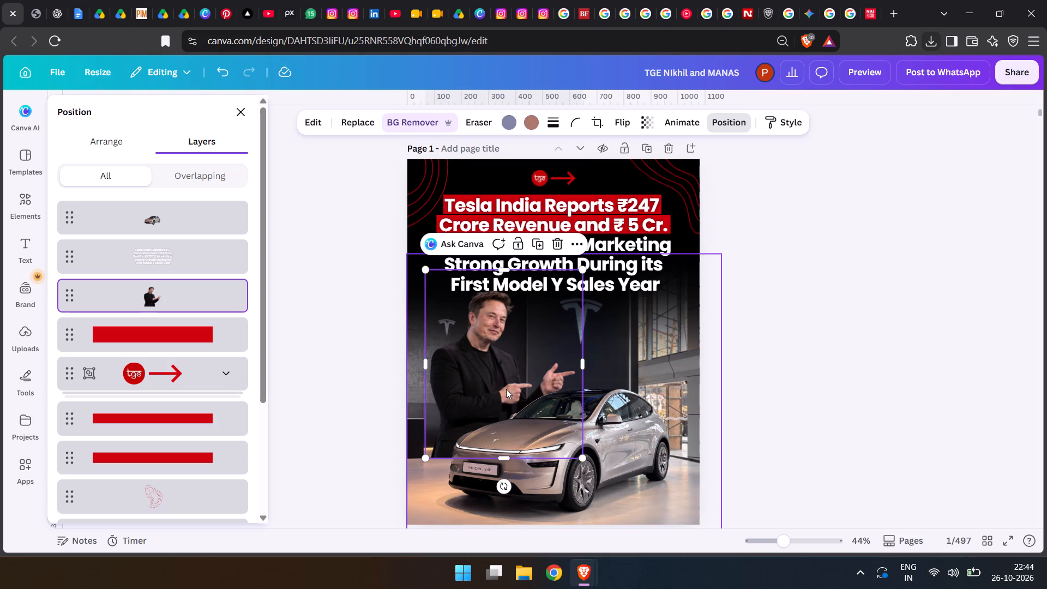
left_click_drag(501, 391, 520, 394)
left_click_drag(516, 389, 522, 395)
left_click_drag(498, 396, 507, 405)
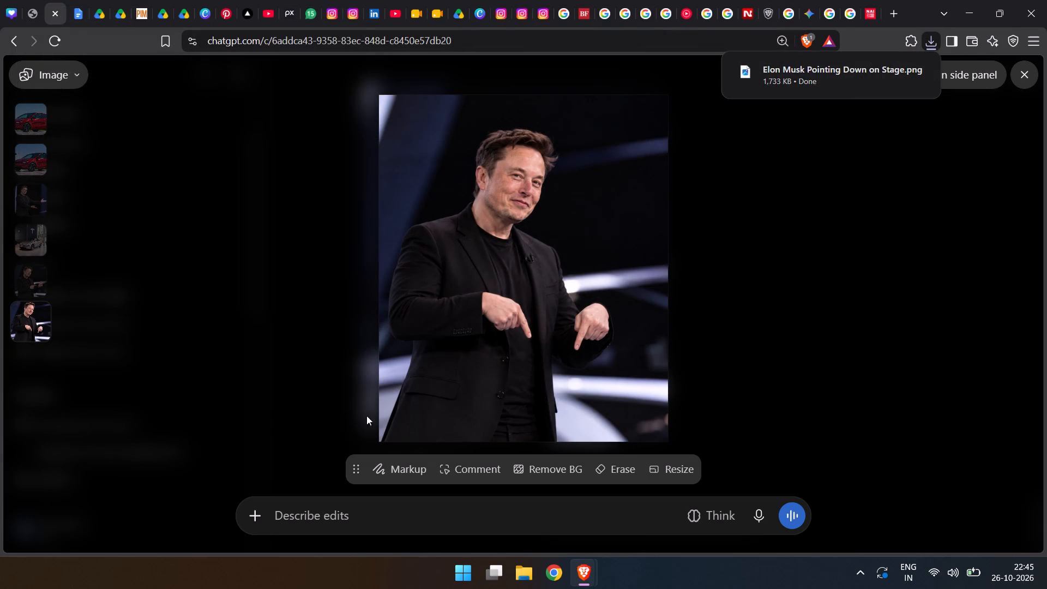
Return to the Canva design and delete the old Elon Musk cut-out from page 1.
scroll(403, 391, "down", 1)
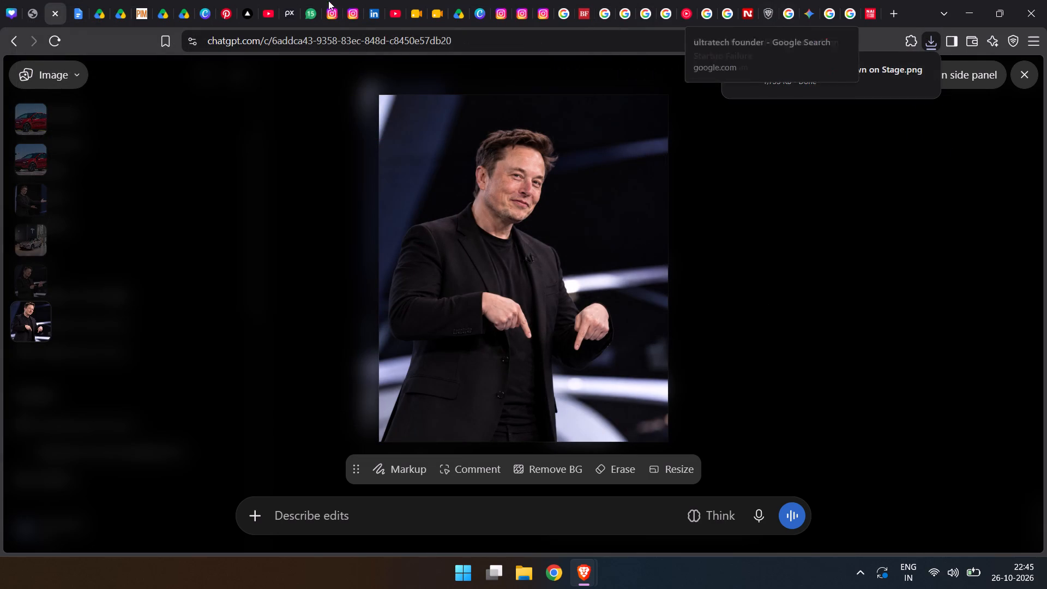
left_click(40, 1)
left_click(11, 0)
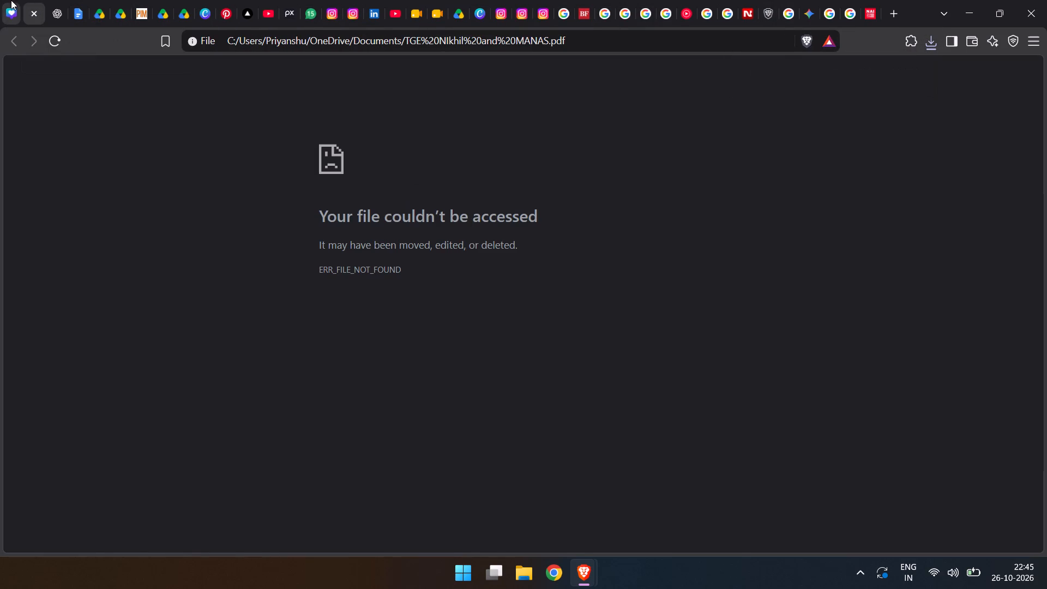
left_click(58, 0)
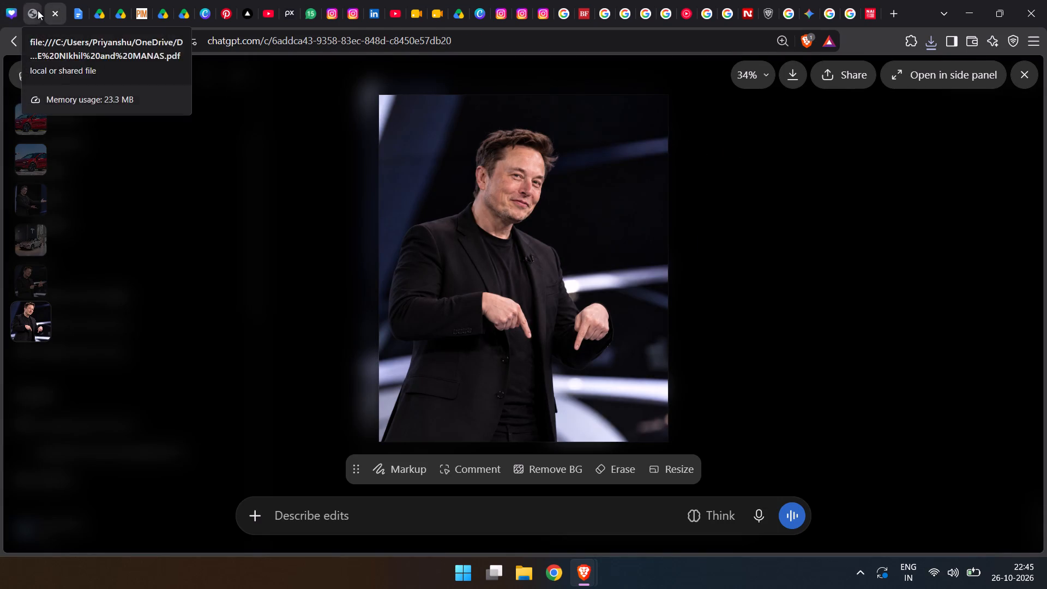
left_click(6, 7)
left_click(527, 339)
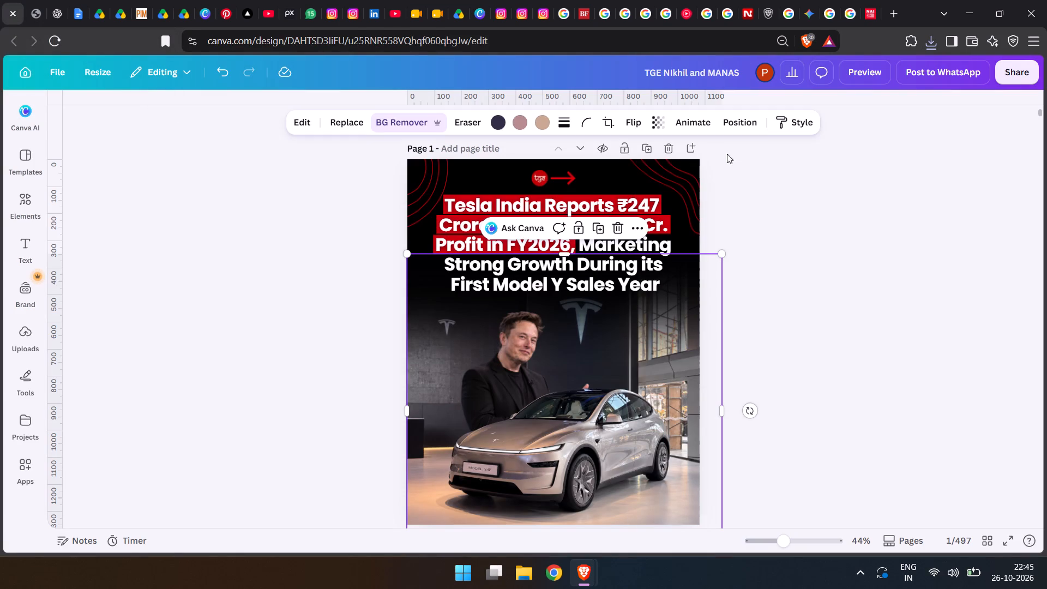
left_click(743, 126)
left_click(163, 286)
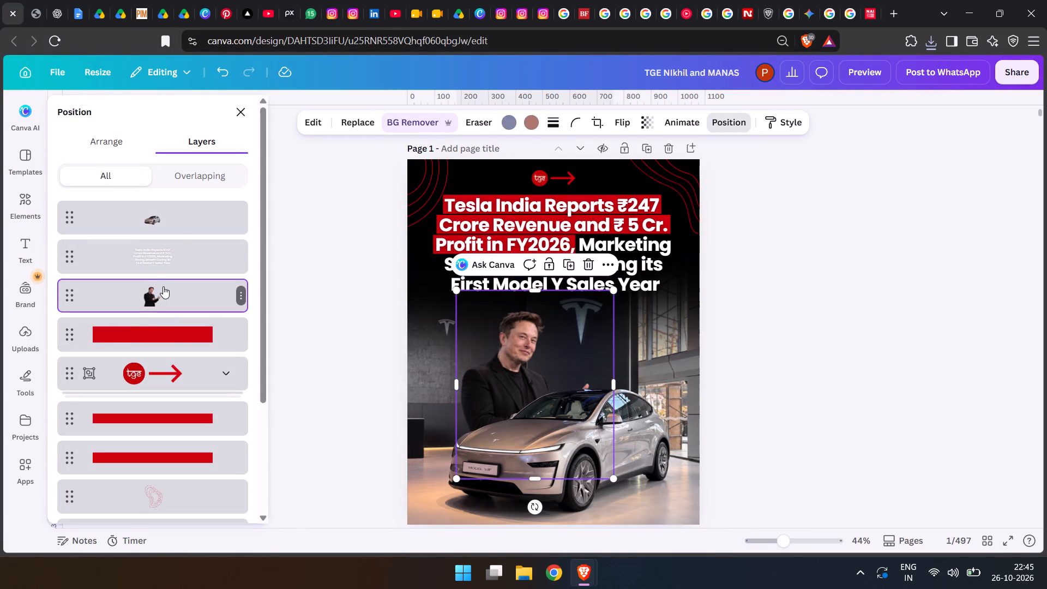
key("Delete")
Insert the downloaded image of Elon Musk pointing down onto page 1 and remove its background.
left_click(929, 43)
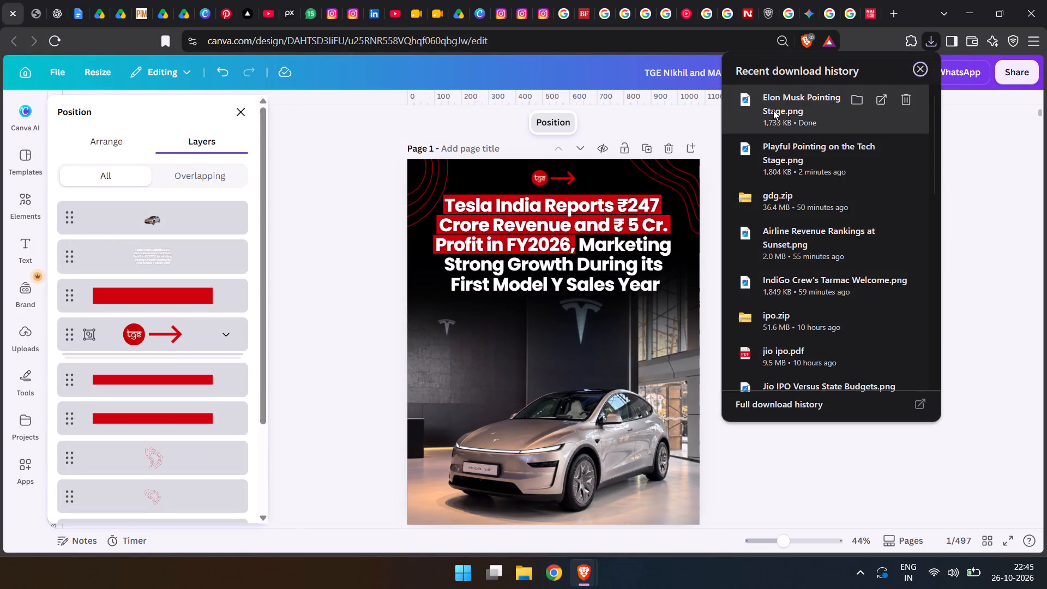
left_click_drag(773, 110, 526, 428)
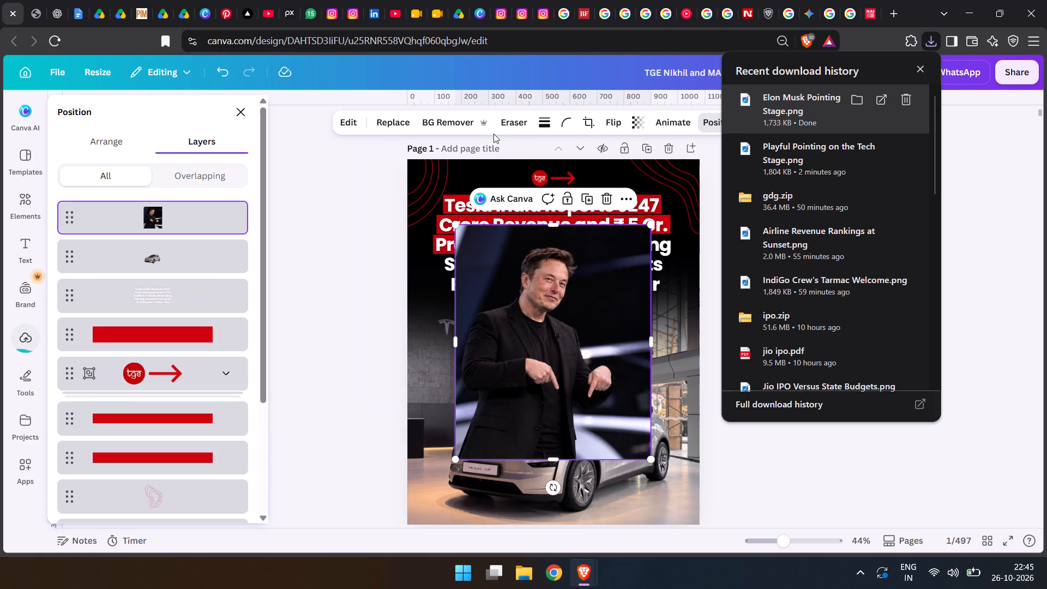
left_click(461, 123)
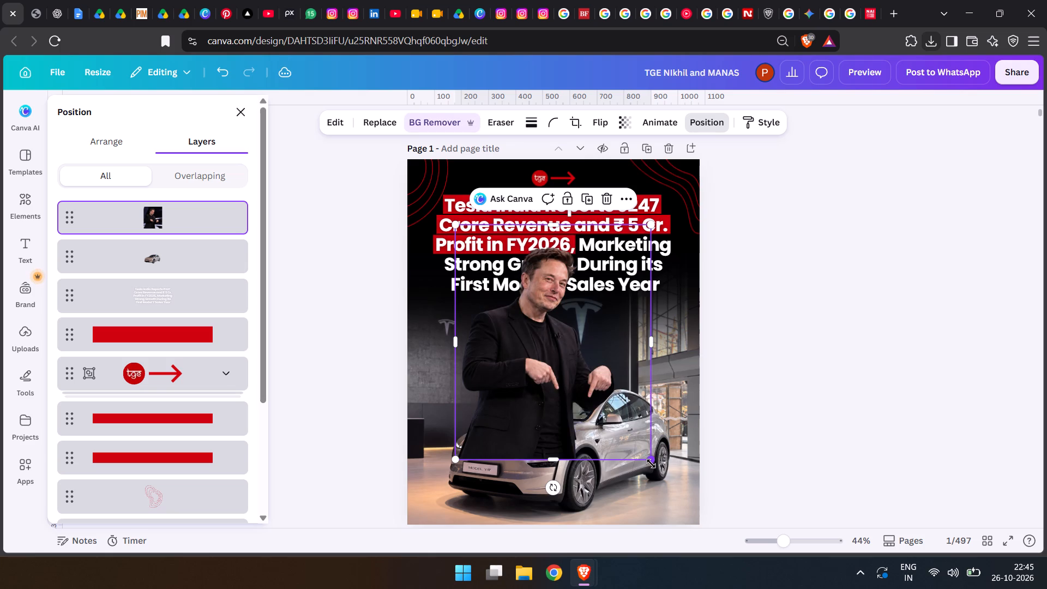
Shrink the new Elon Musk cut-out and place it below the headline, with his fingers just above the car's hood and windshield.
left_click_drag(651, 464, 558, 368)
left_click_drag(529, 318, 545, 387)
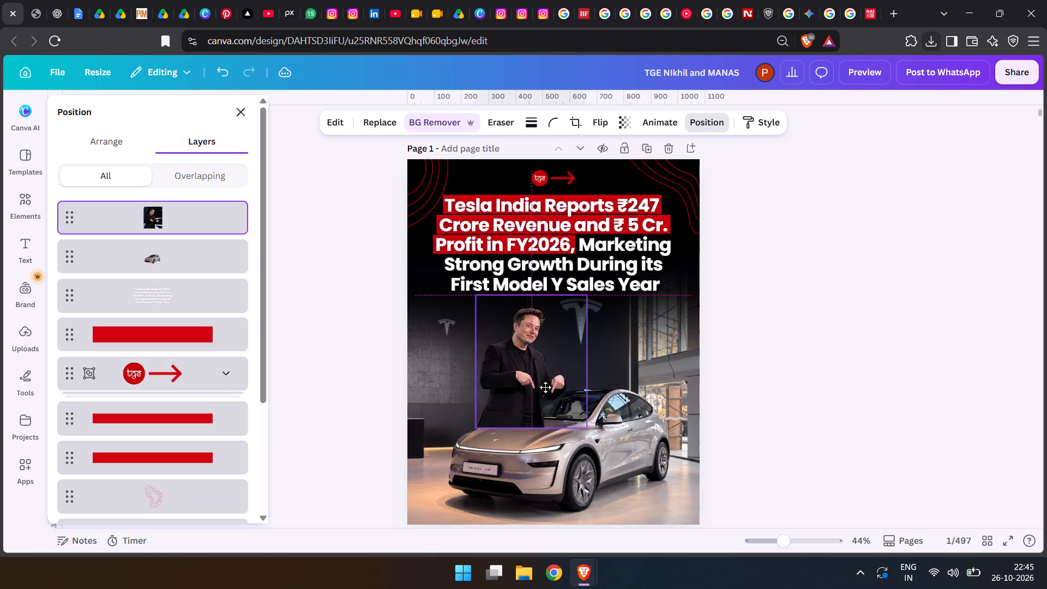
left_click_drag(545, 387, 536, 385)
left_click_drag(577, 424, 590, 437)
Send the new Elon Musk cut-out one layer back, behind the cut-out car.
left_click(522, 407)
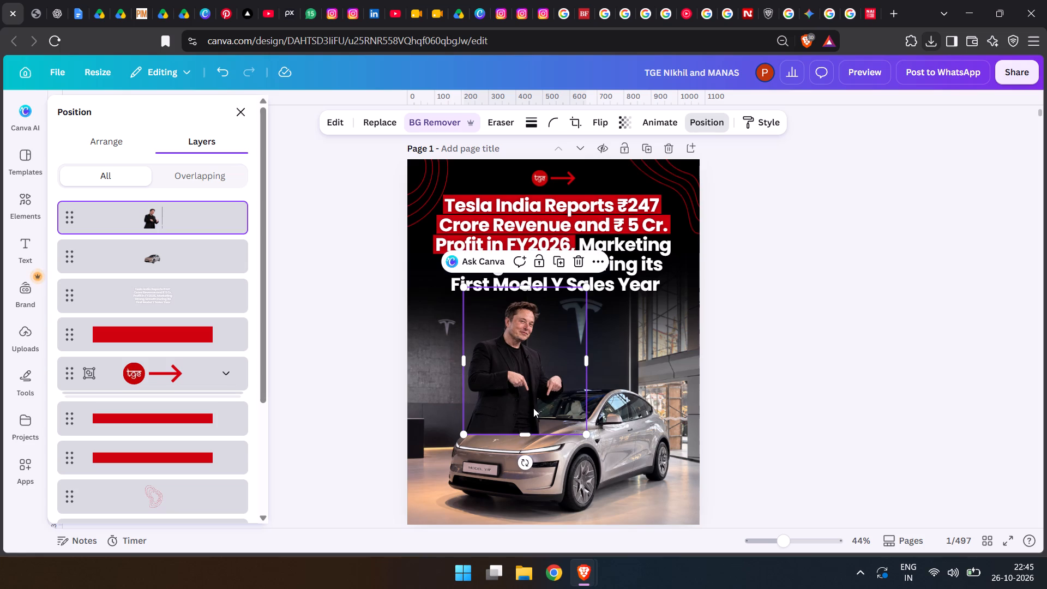
key("ctrl+bracketleft")
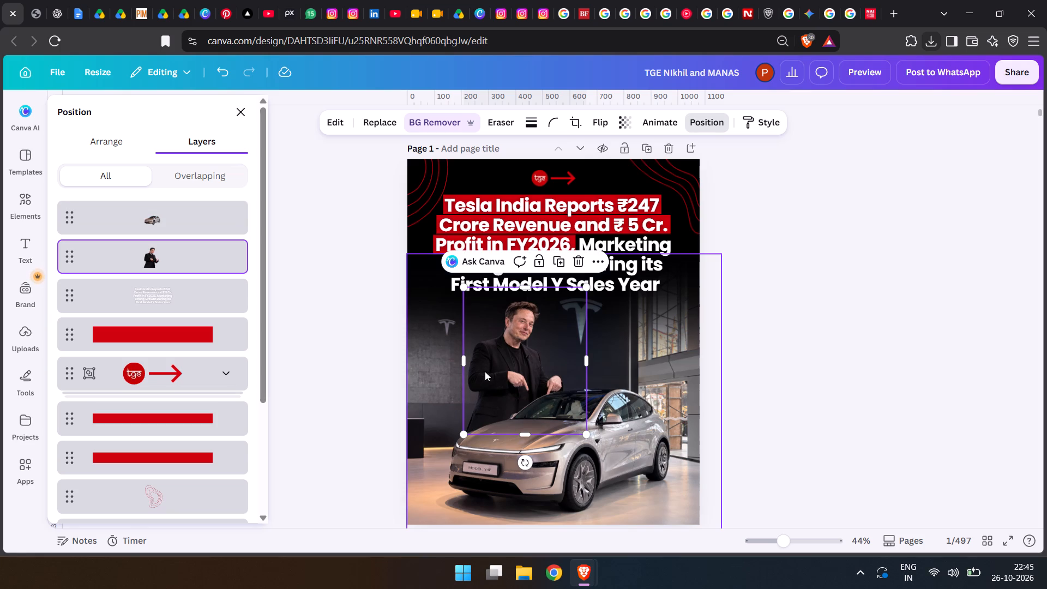
Enlarge the Elon Musk cut-out slightly, tilt it counter-clockwise and move it left so he stands behind the car's hood, pointing down at the car.
left_click(490, 374)
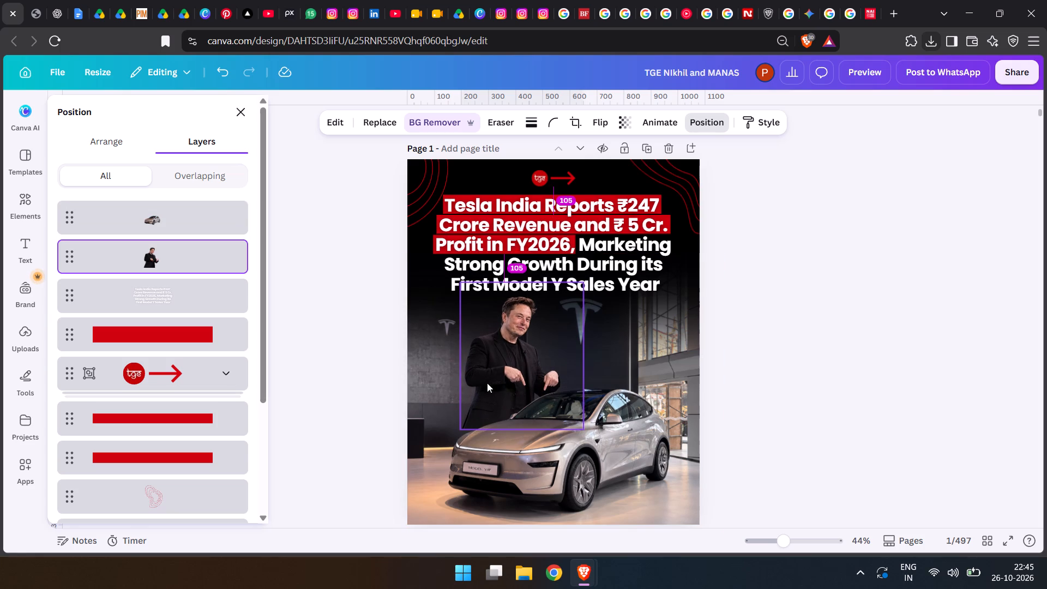
left_click_drag(523, 453, 531, 454)
left_click_drag(591, 420, 604, 435)
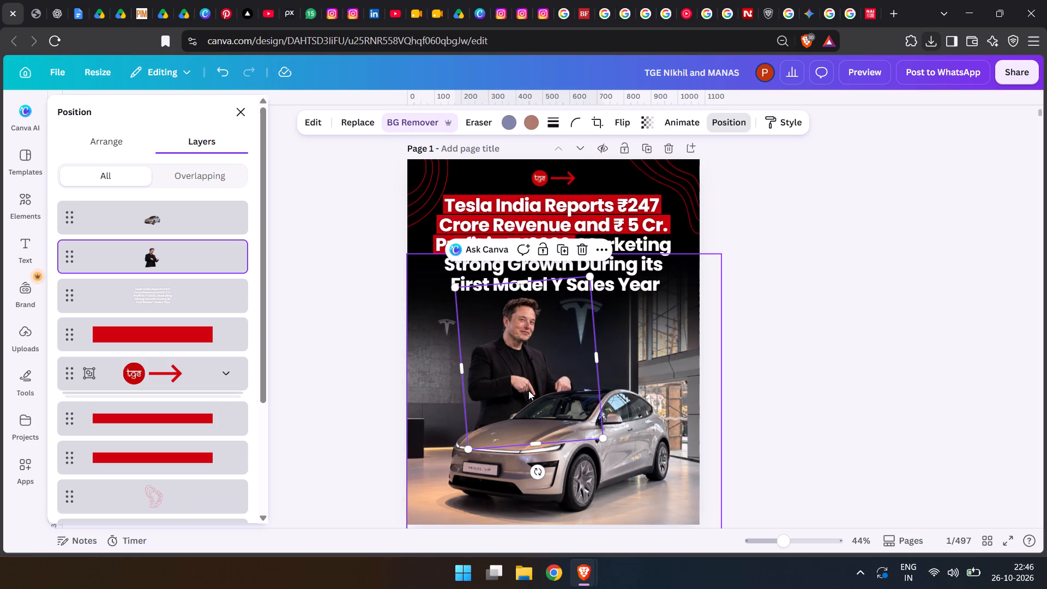
left_click_drag(499, 377, 486, 382)
left_click_drag(523, 474, 525, 474)
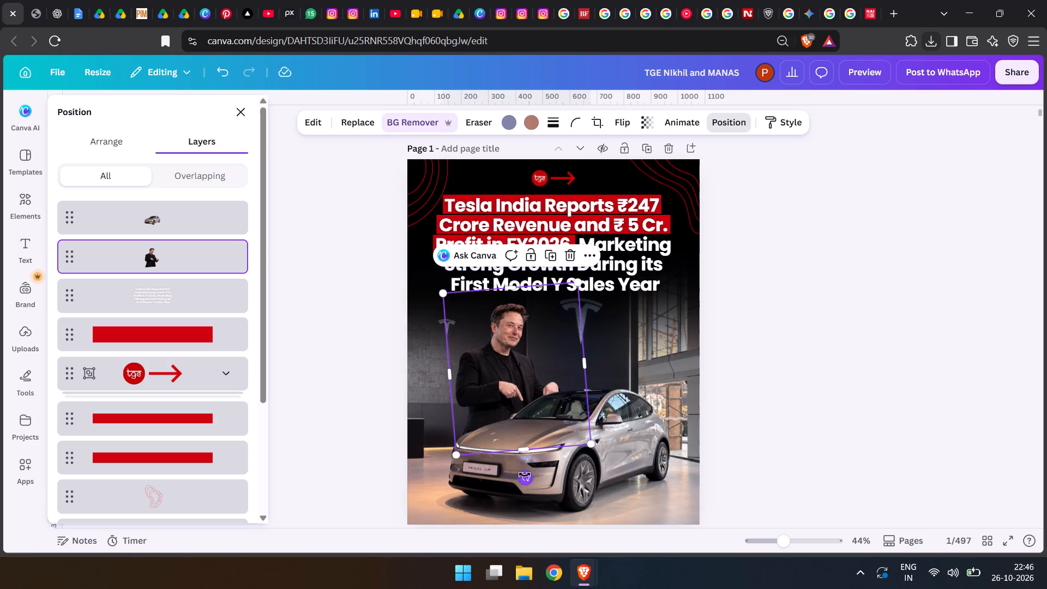
left_click_drag(525, 474, 555, 479)
left_click_drag(515, 416, 501, 407)
left_click(501, 407)
double_click(332, 413)
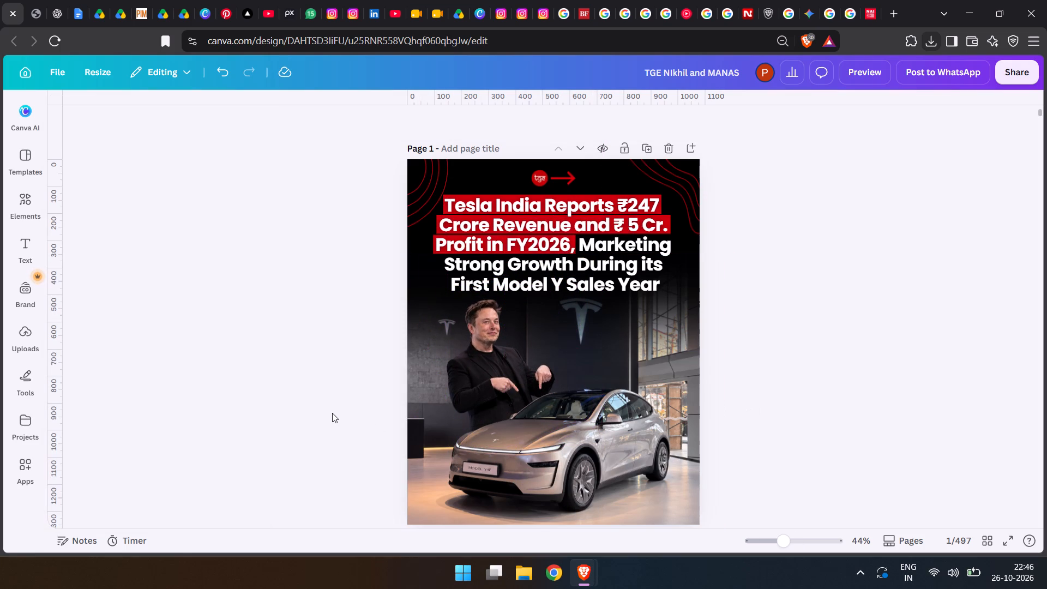
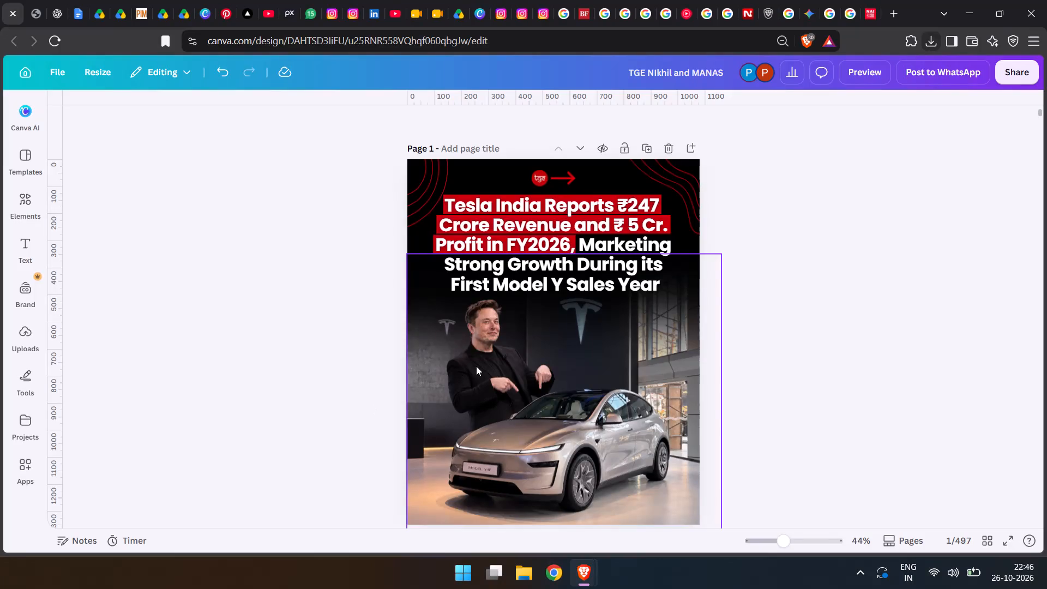
Enlarge the Elon Musk cut-out to about 580 by 696 and shift it toward the page's left edge, fingers above the car's hood and windshield.
left_click(479, 366)
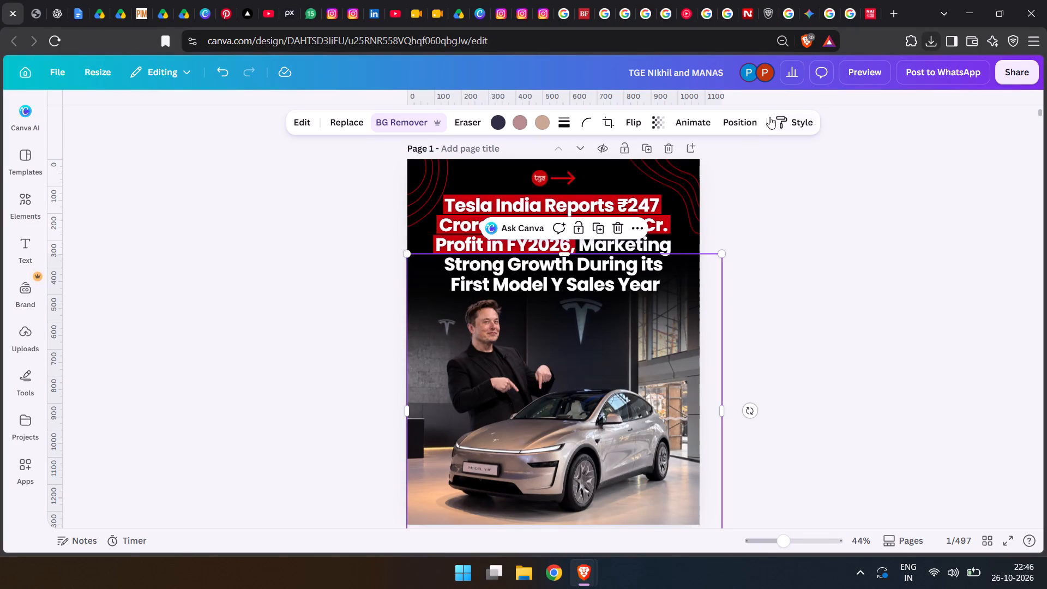
left_click(753, 117)
left_click(185, 257)
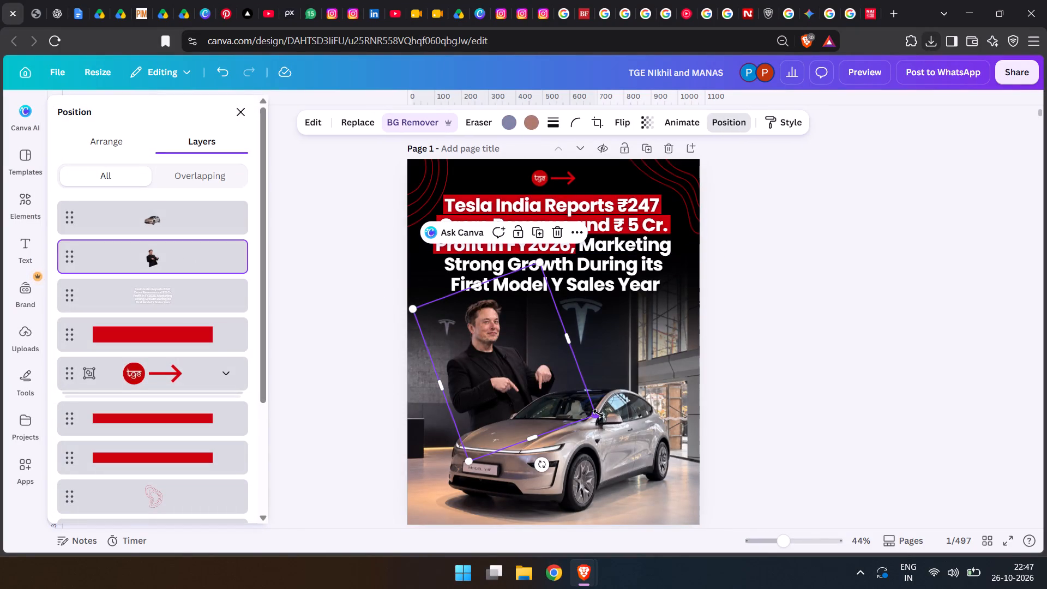
left_click_drag(597, 416, 604, 420)
left_click_drag(604, 420, 624, 435)
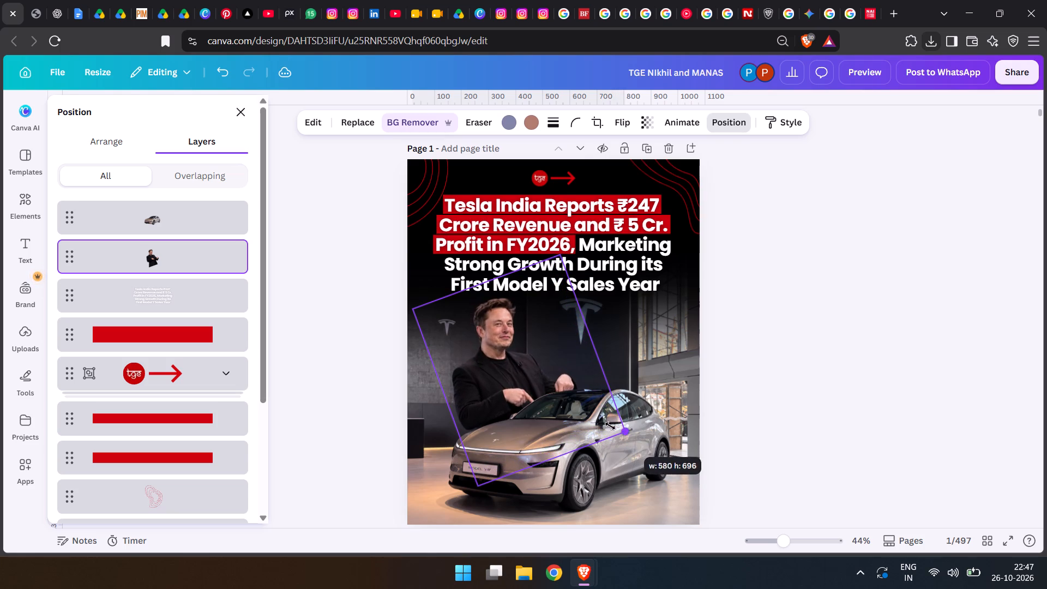
left_click_drag(512, 361, 484, 356)
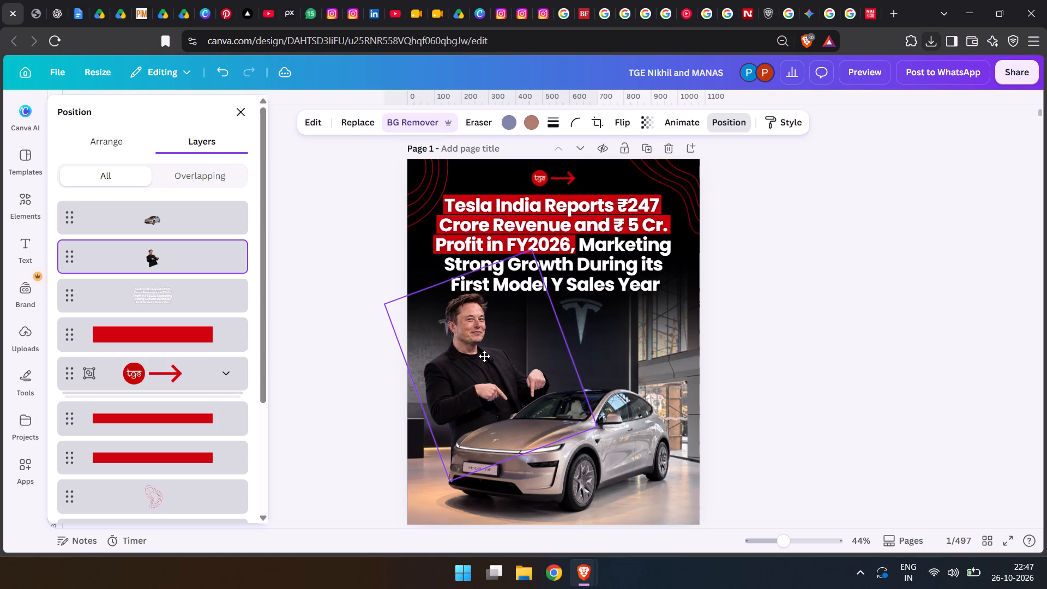
left_click_drag(484, 356, 485, 356)
double_click(316, 360)
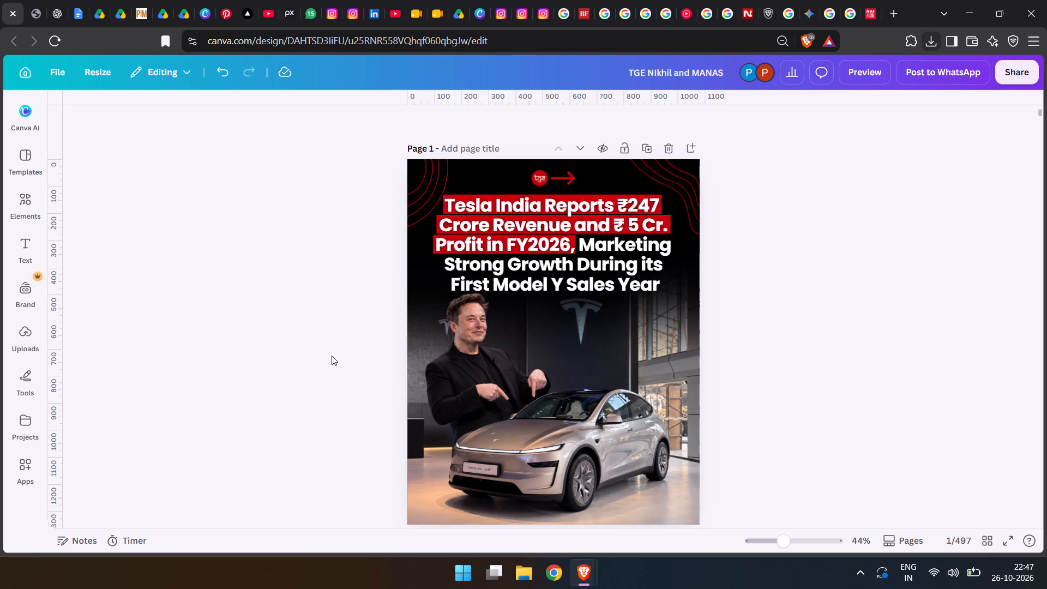
Select the headline text block on page 1.
left_click(506, 232)
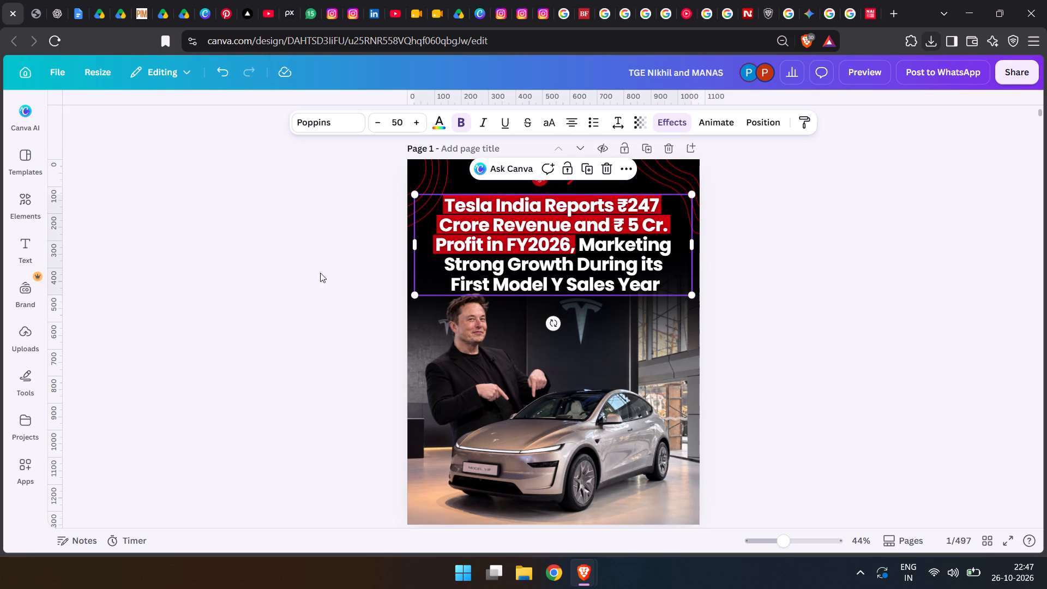
Shrink the Elon Musk cut-out behind the car to about 536 × 643, keeping his fingers just above the hood.
left_click(464, 374)
left_click(741, 113)
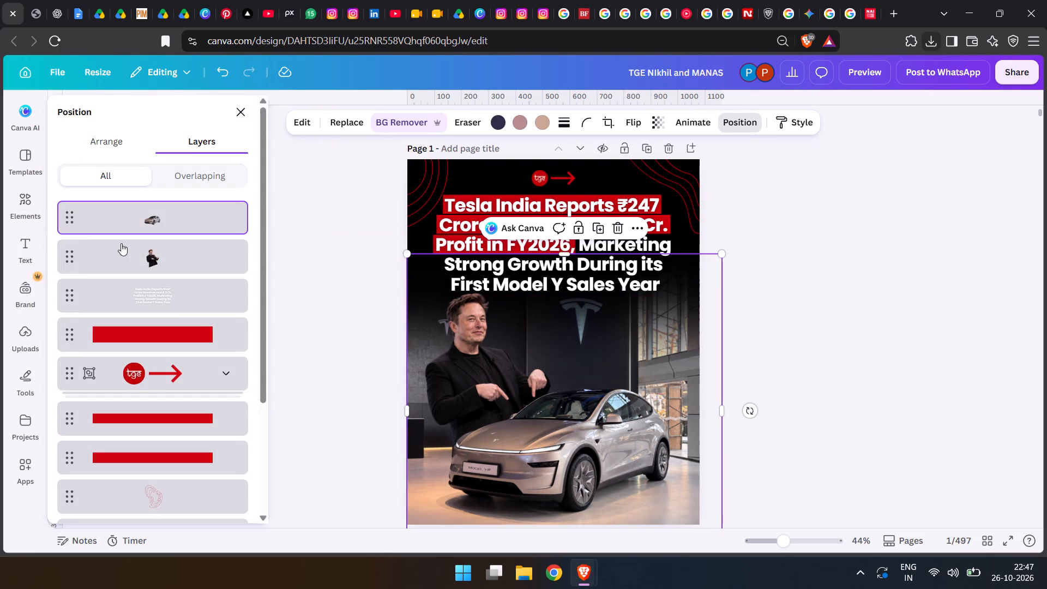
left_click(145, 251)
left_click_drag(384, 304, 401, 312)
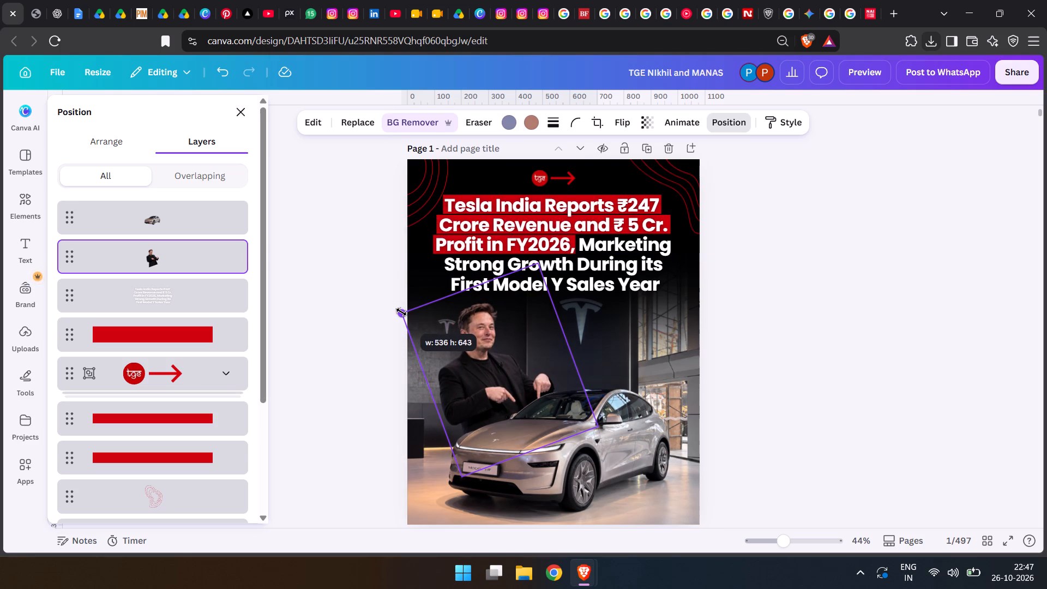
left_click(494, 365)
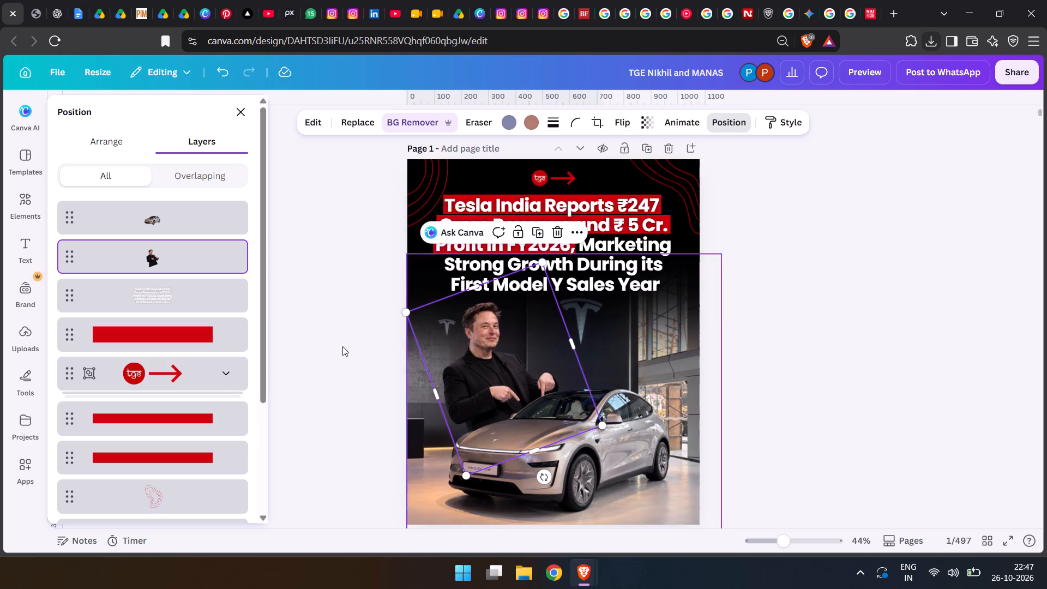
left_click(319, 340)
Nudge the Elon Musk cut-out slightly up and left, and rotate it slightly clockwise to reduce its tilt.
left_click(492, 370)
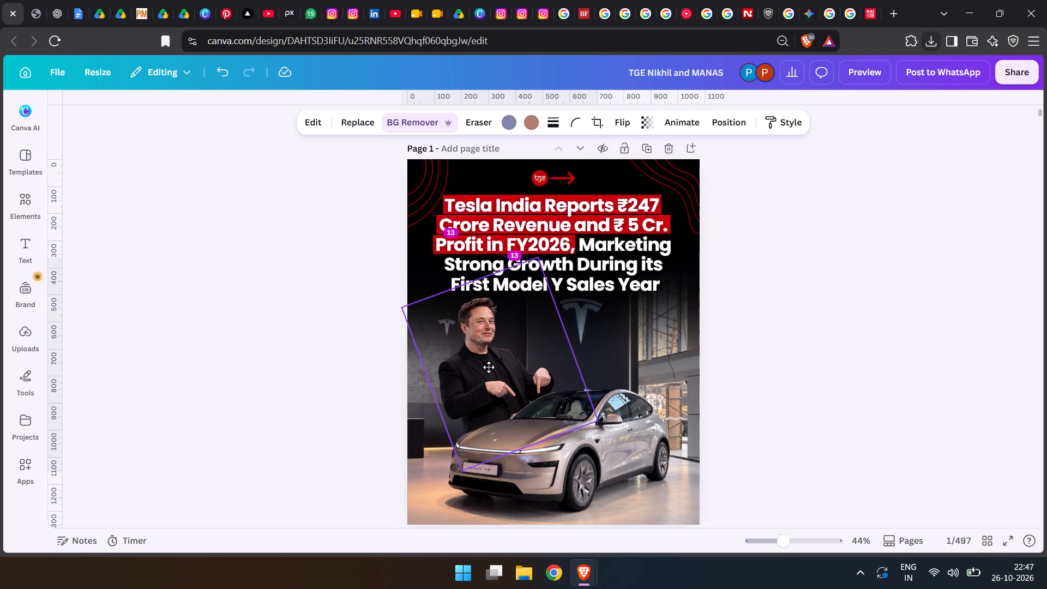
left_click_drag(542, 466, 535, 467)
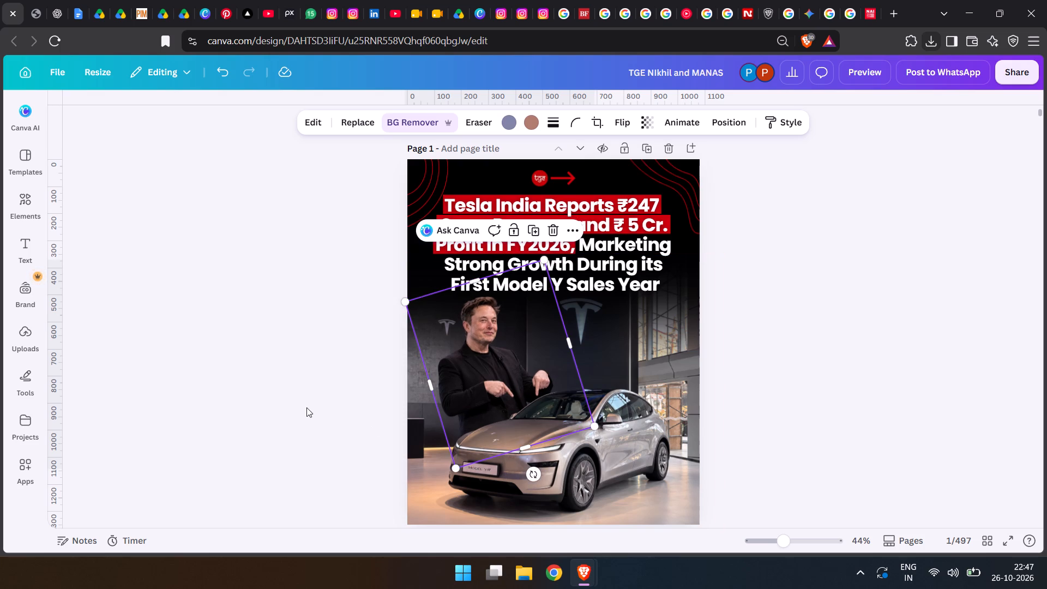
Deselect the Elon Musk cut-out so the whole post shows without selection handles.
double_click(306, 407)
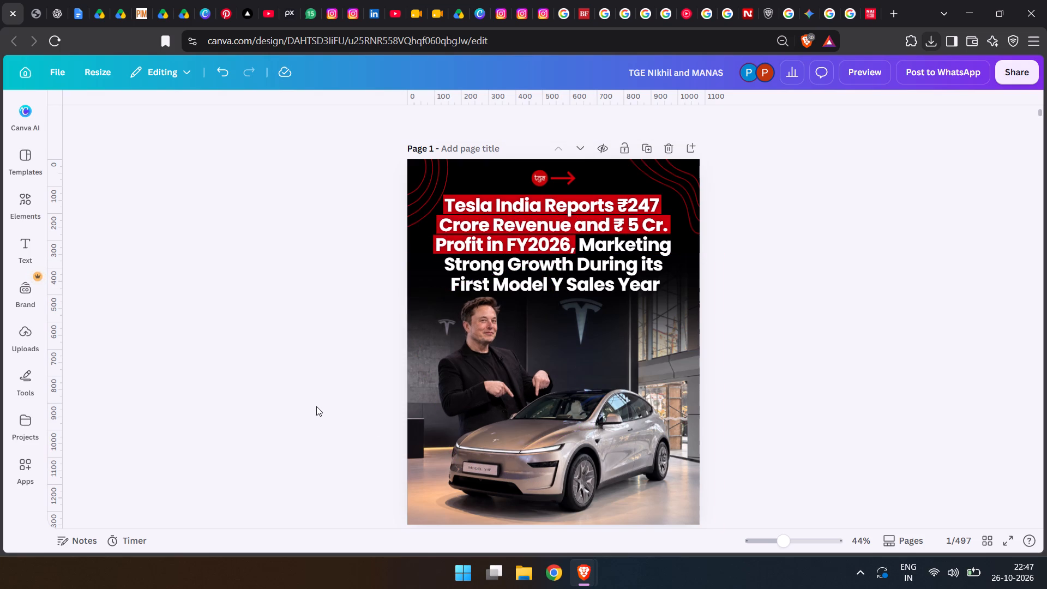
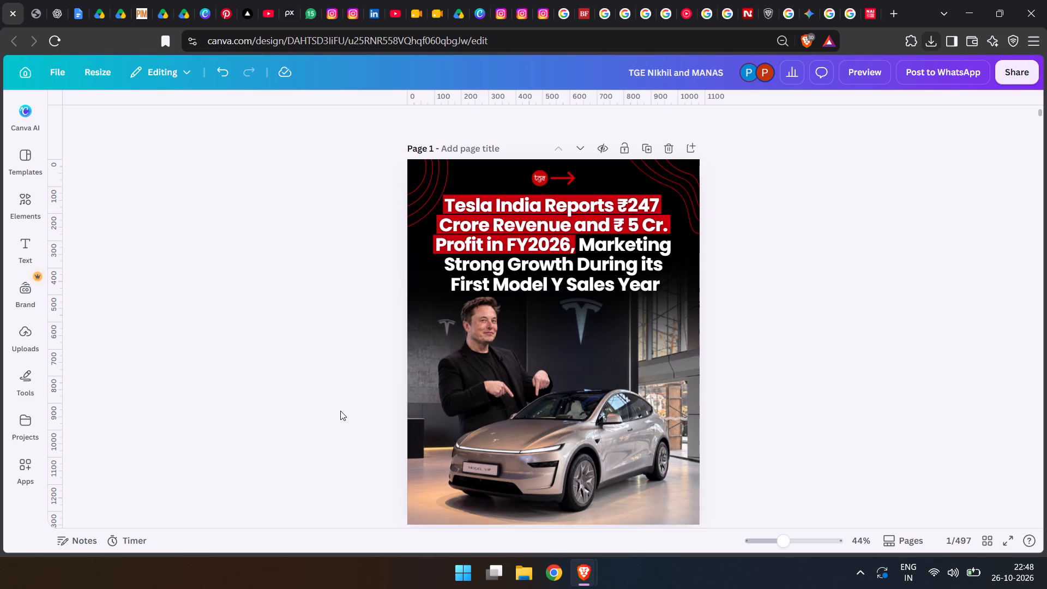
Delete the Elon Musk cut-out from the design, keeping the Model Y and the showroom background.
left_click(485, 358)
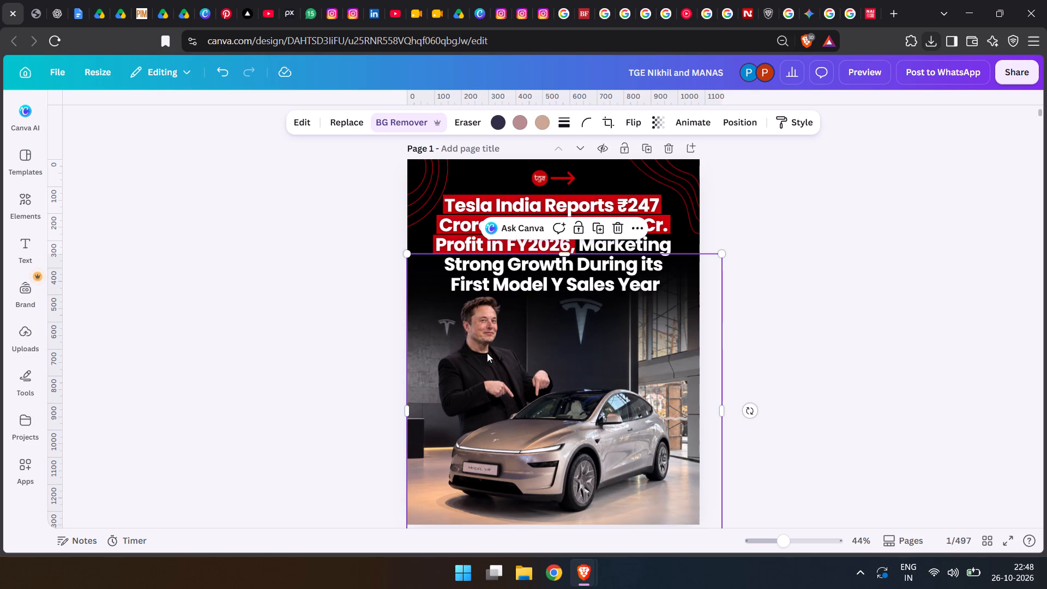
left_click(752, 119)
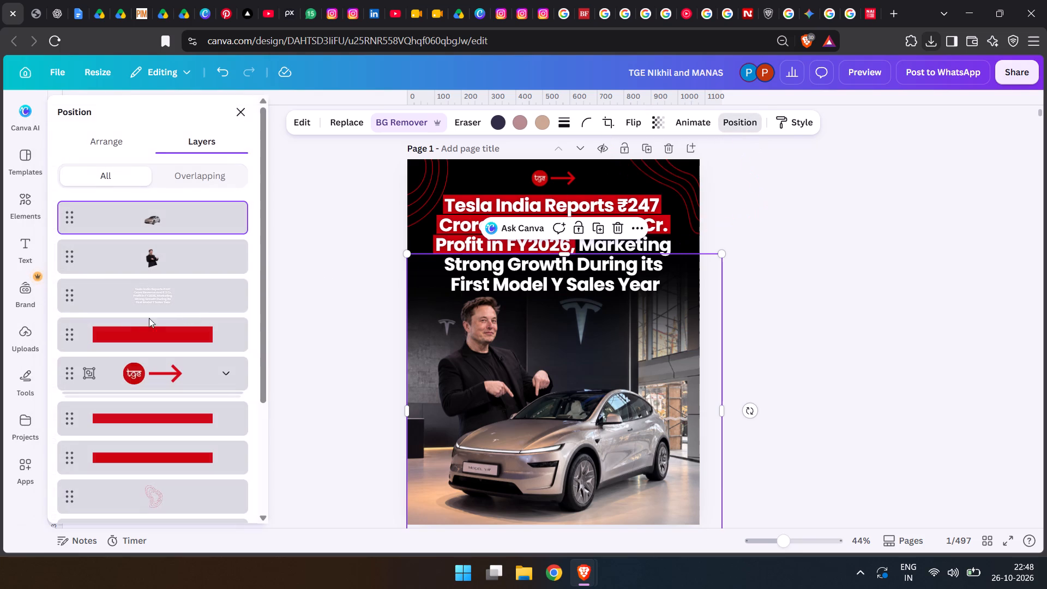
left_click(115, 251)
key("Delete")
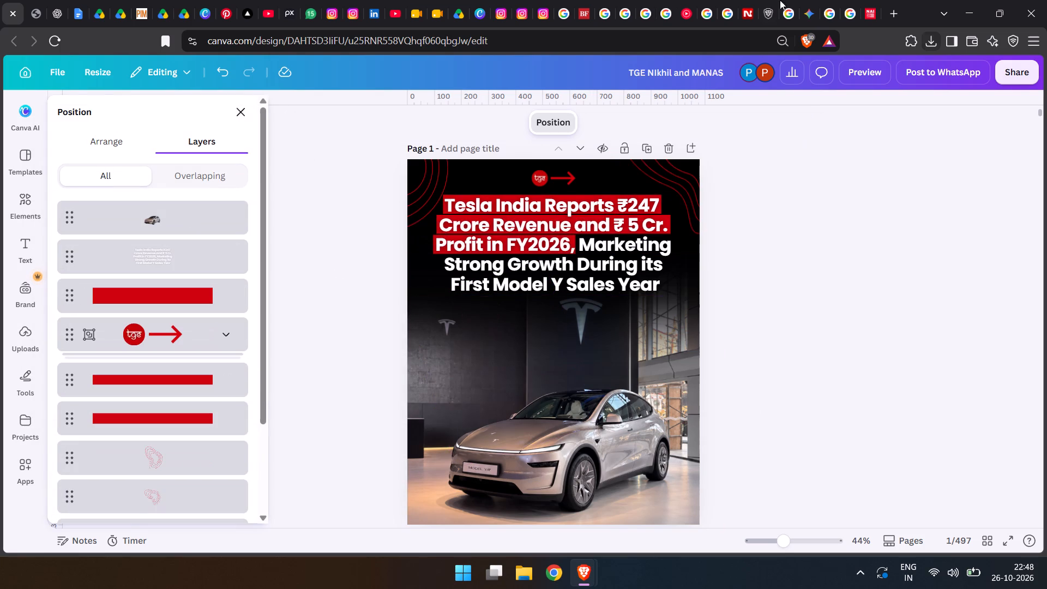
Search Google Images for "elon" in a new browser tab.
left_click(894, 0)
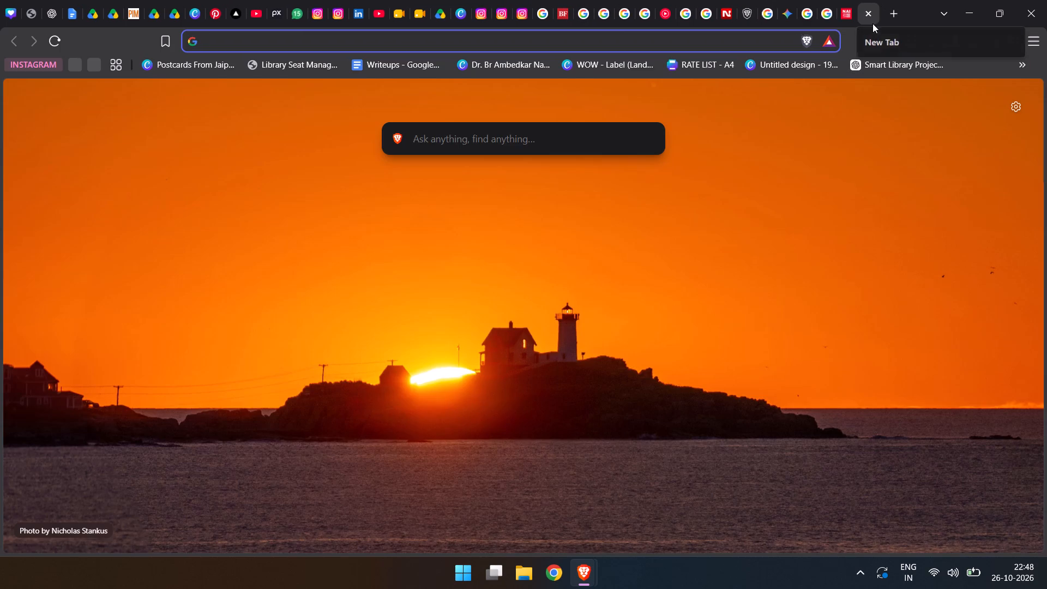
type("elon")
key("space")
key("Return")
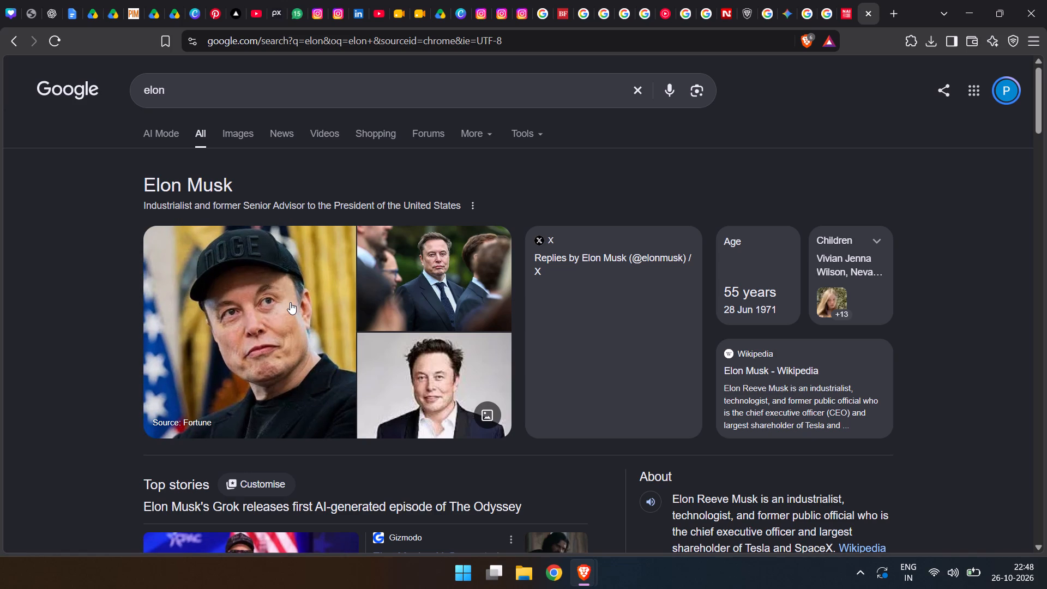
left_click(242, 125)
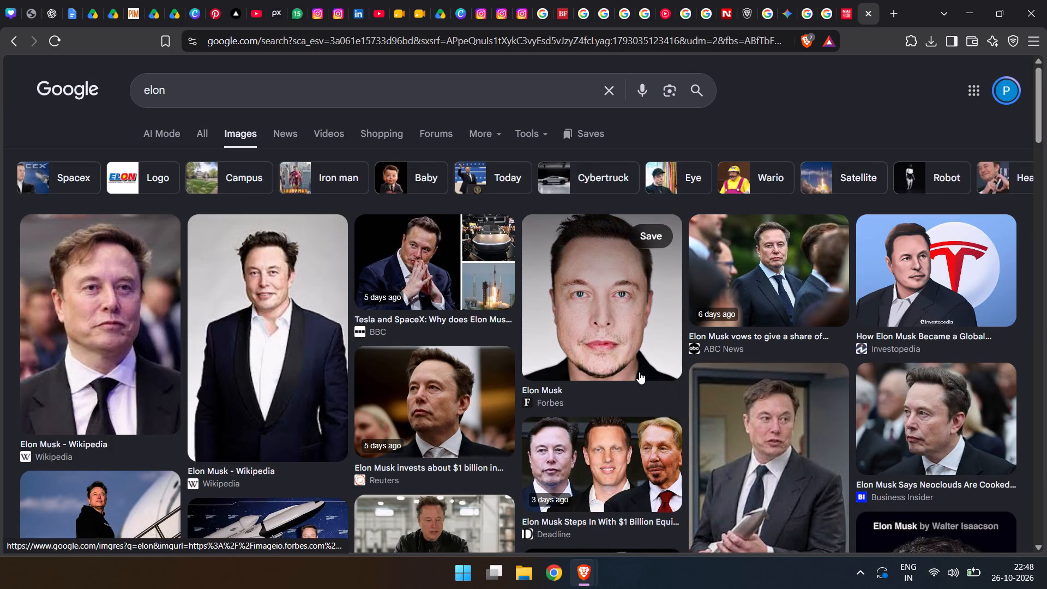
Examine the image results and related previews for a replacement Elon Musk photo, ending with Fortune's photo of him in a DOGE cap.
scroll(639, 372, "down", 4)
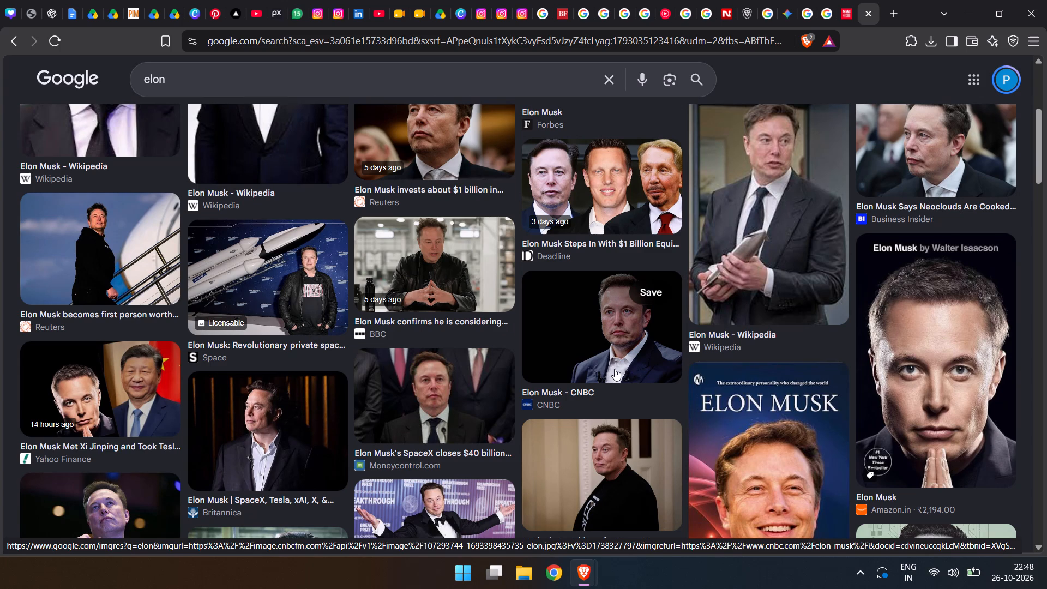
scroll(637, 374, "down", 3)
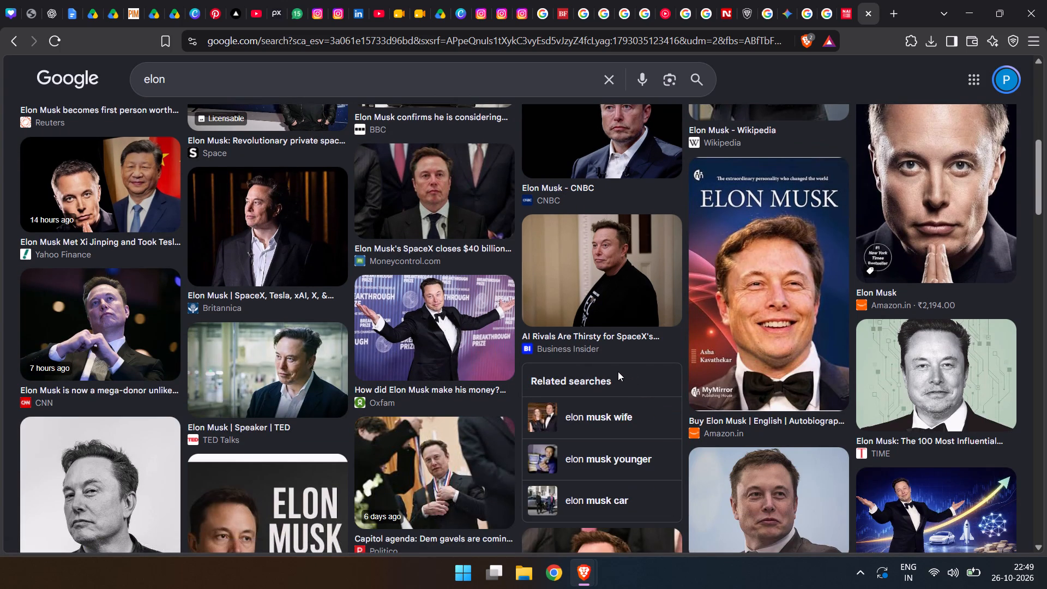
scroll(616, 371, "down", 1)
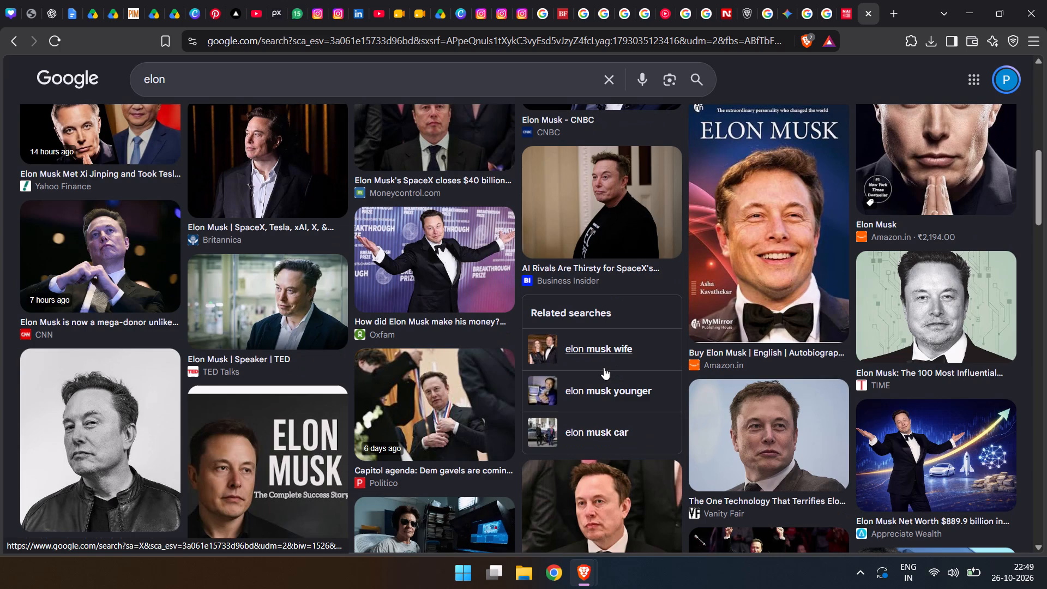
double_click(912, 454)
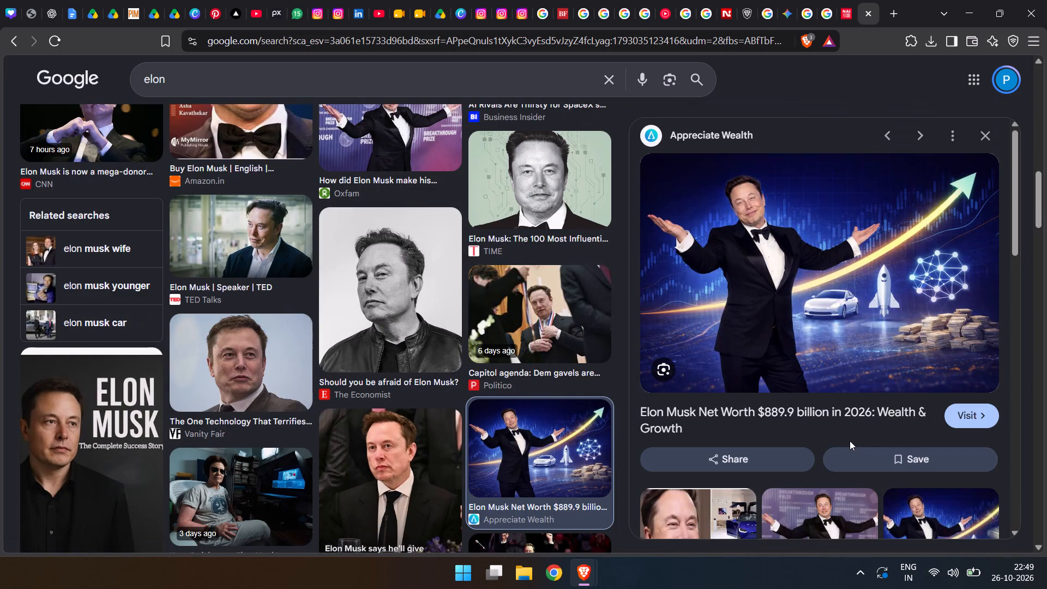
scroll(761, 386, "down", 3)
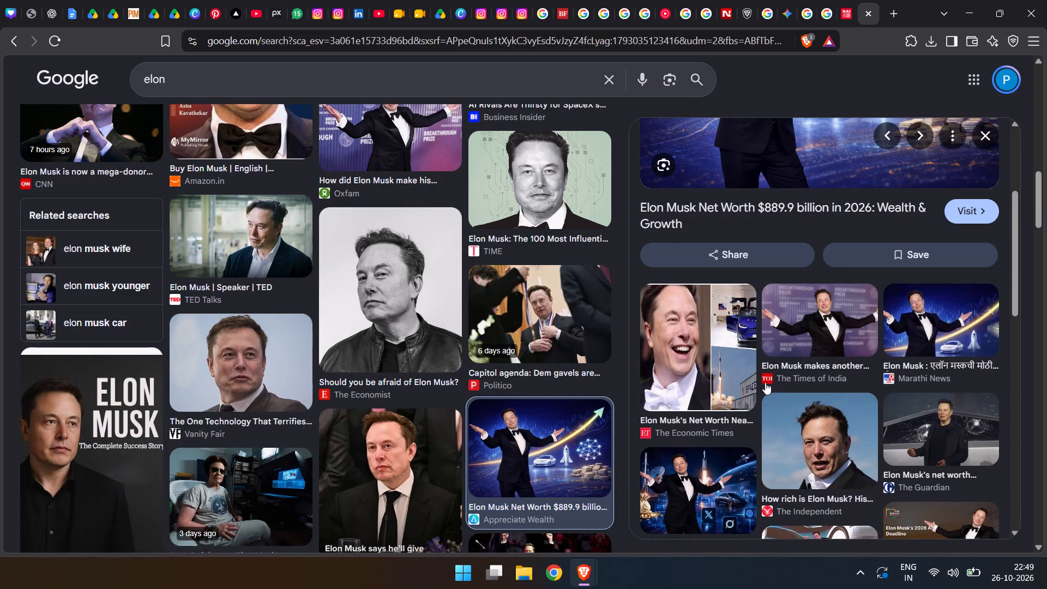
double_click(826, 333)
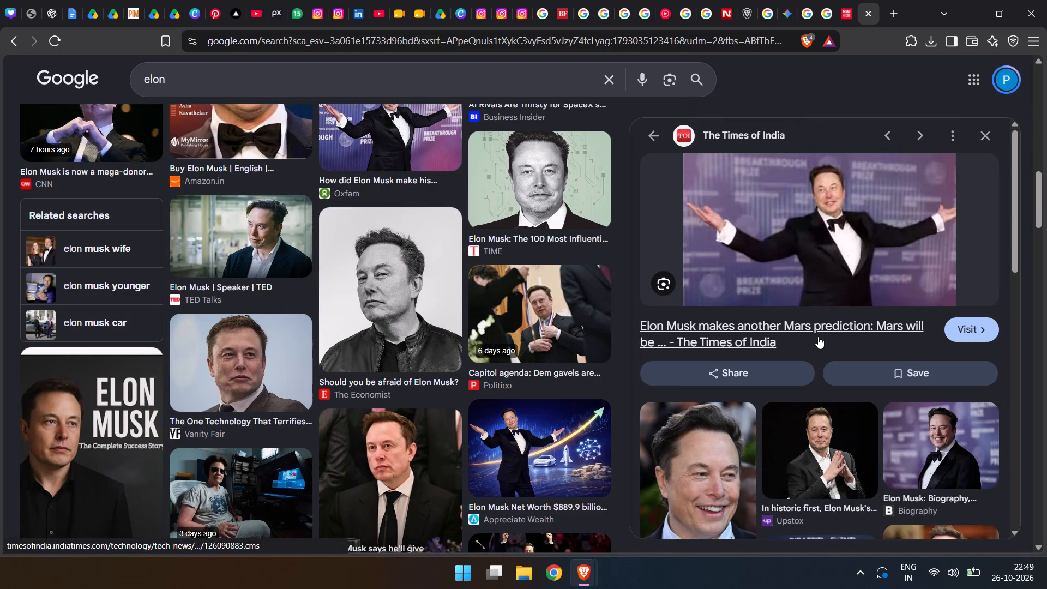
scroll(908, 433, "down", 2)
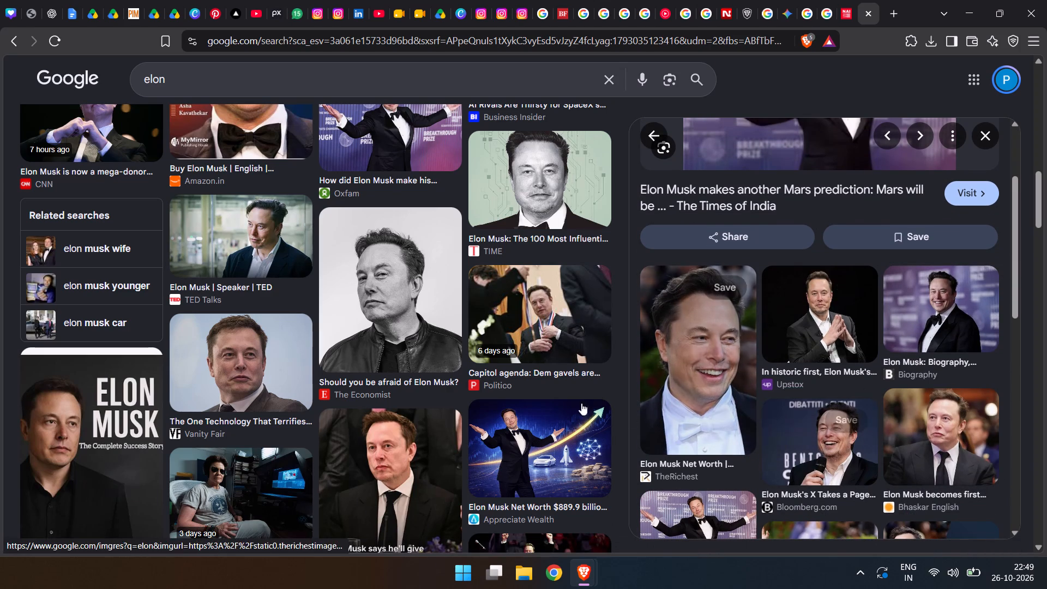
left_click(418, 343)
scroll(805, 431, "down", 3)
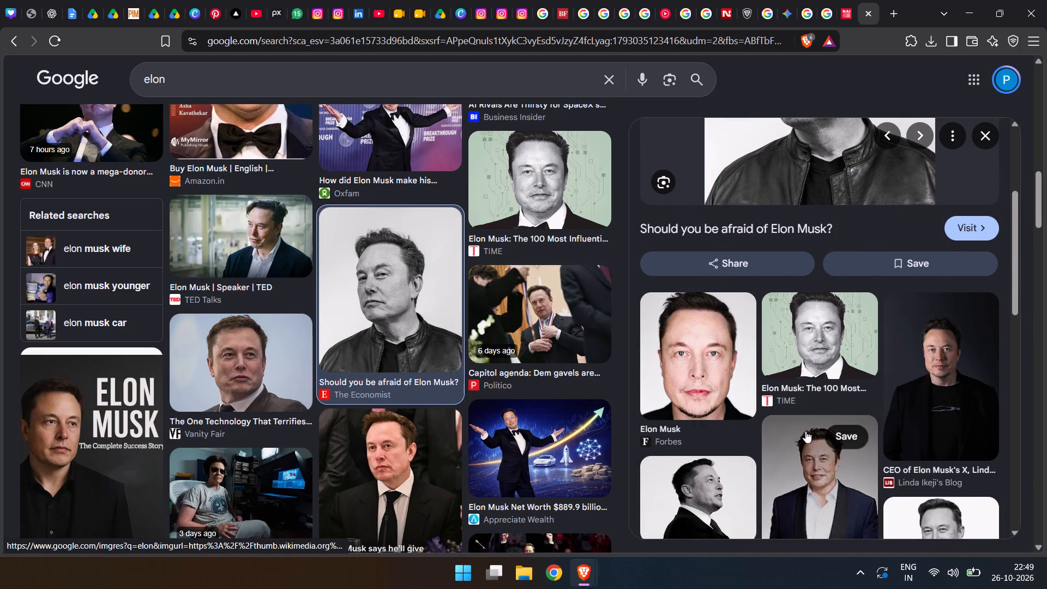
scroll(802, 430, "up", 3)
scroll(802, 430, "down", 6)
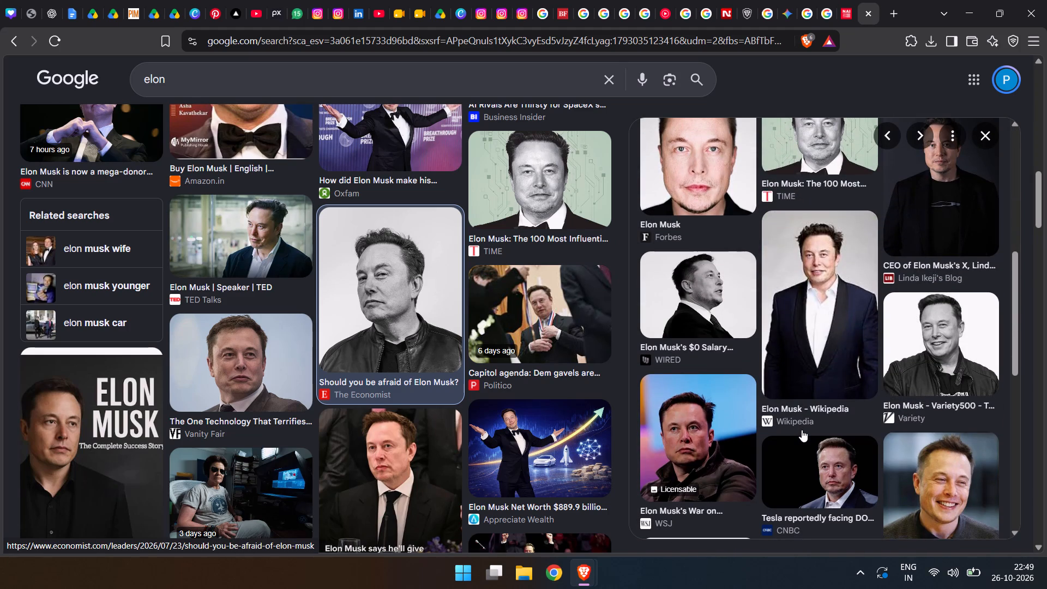
scroll(802, 430, "down", 3)
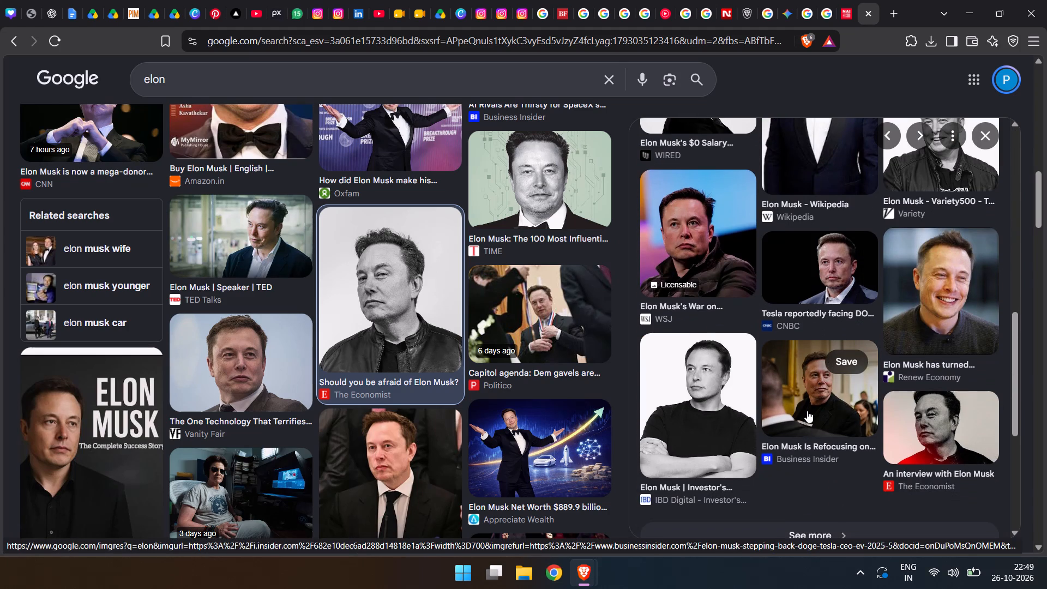
double_click(808, 405)
scroll(806, 406, "down", 3)
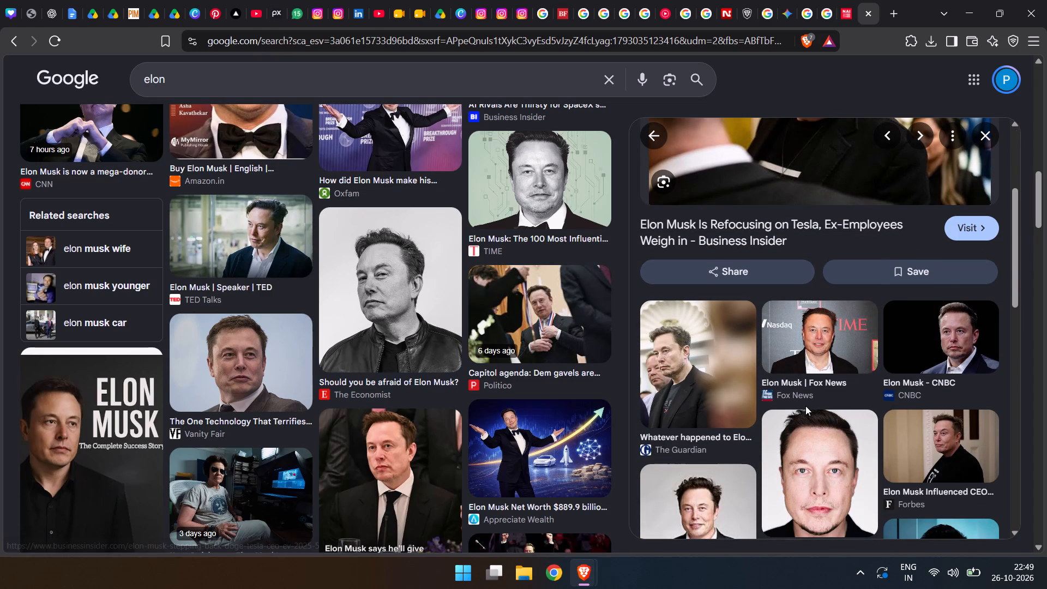
scroll(276, 291, "down", 4)
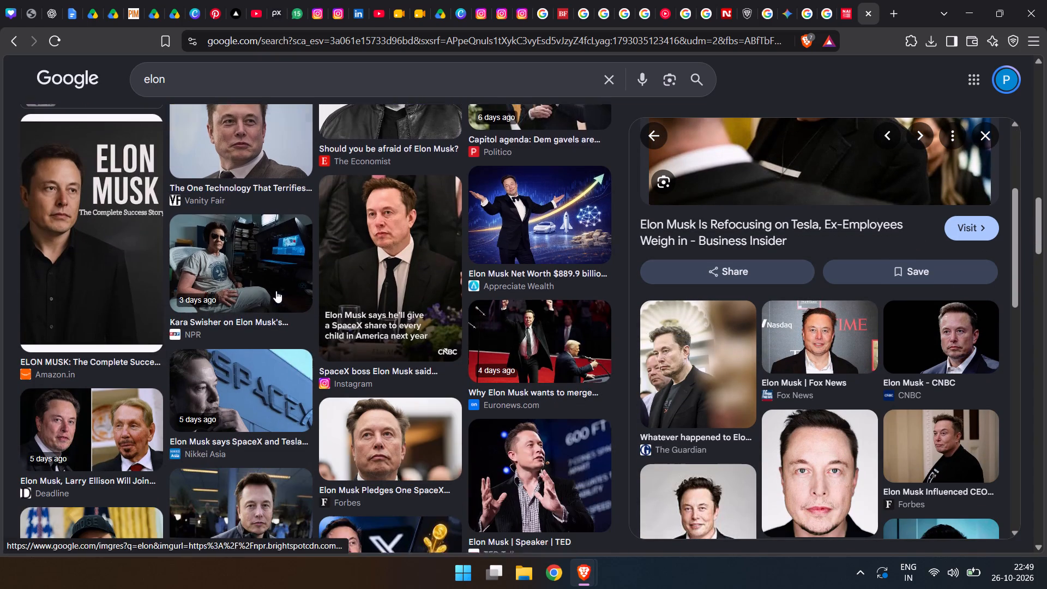
scroll(276, 291, "down", 3)
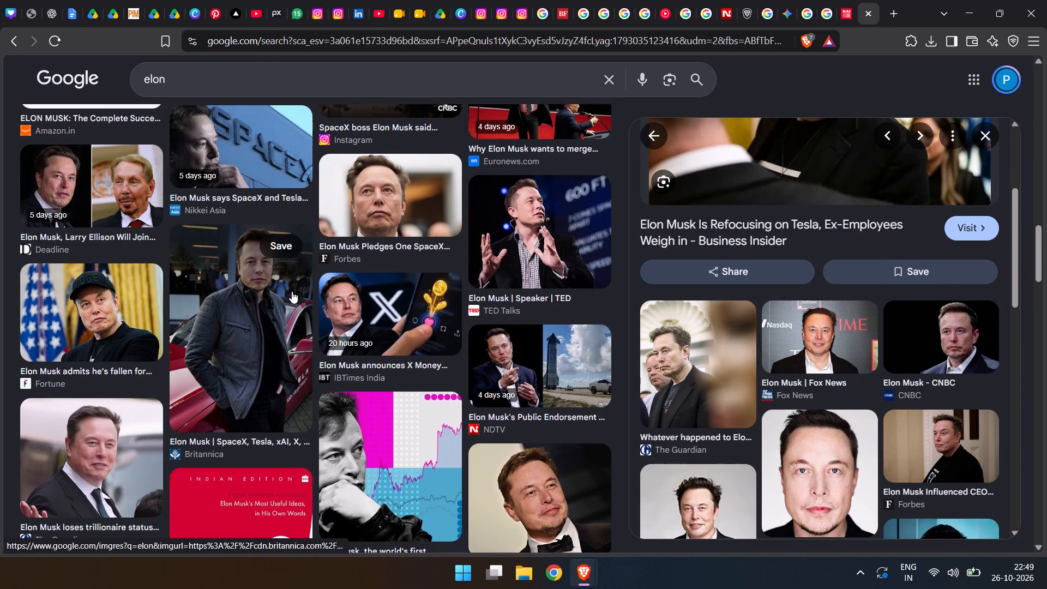
double_click(67, 327)
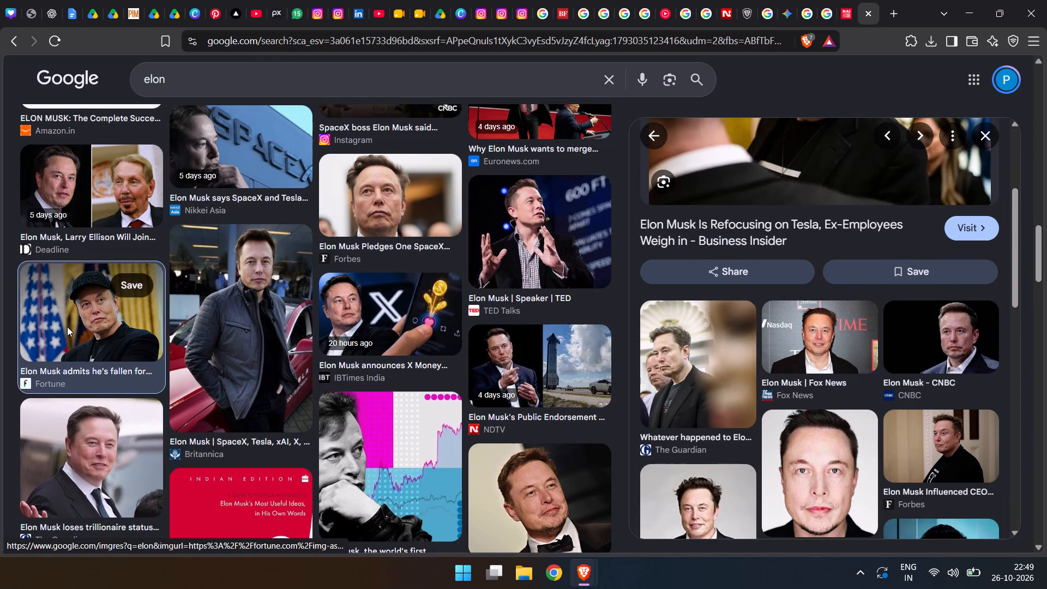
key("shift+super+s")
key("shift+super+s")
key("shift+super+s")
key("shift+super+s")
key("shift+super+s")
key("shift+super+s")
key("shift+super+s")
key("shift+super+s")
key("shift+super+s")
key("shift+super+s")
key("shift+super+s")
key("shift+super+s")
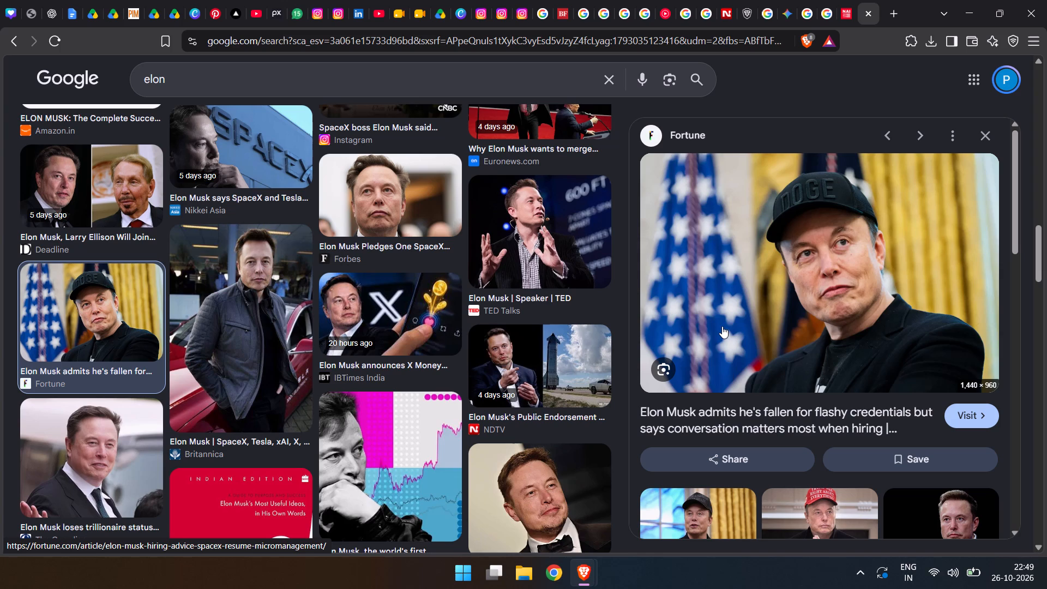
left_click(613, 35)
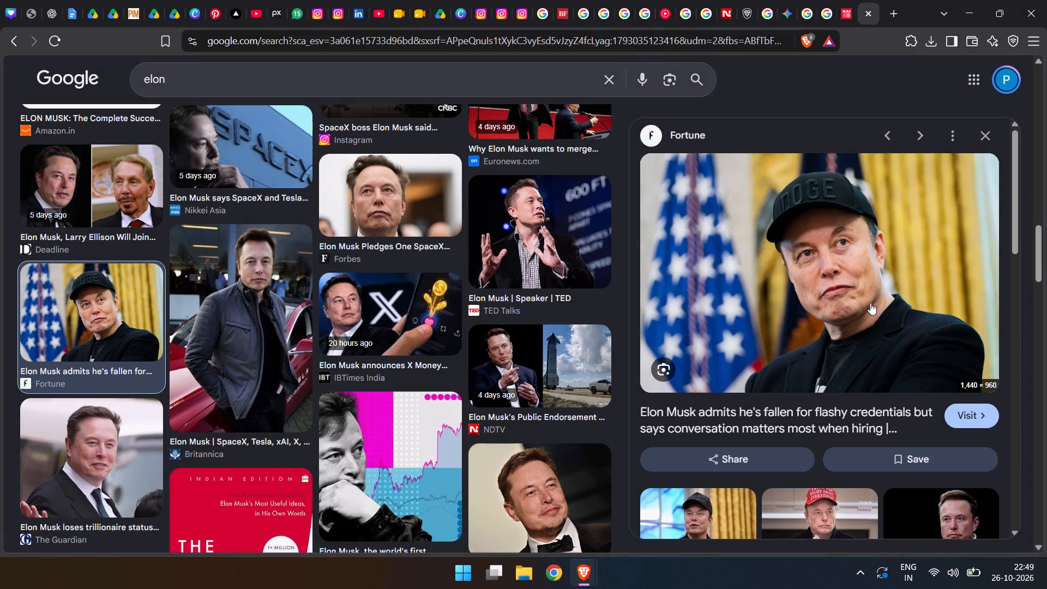
Open the Fortune source article of the DOGE-cap photo in a new tab and return to the image results.
double_click(841, 297)
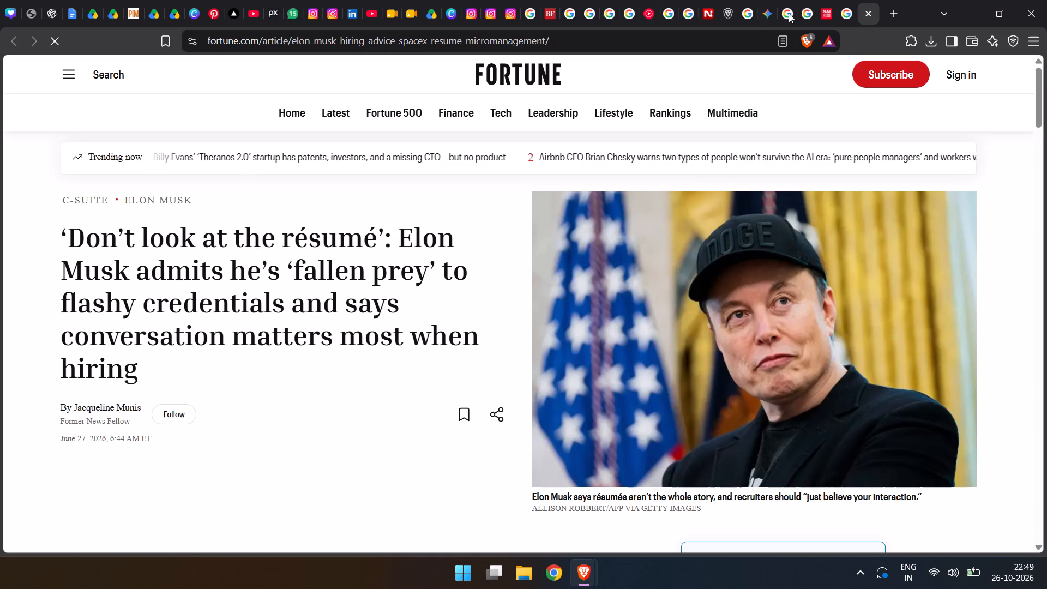
left_click(839, 13)
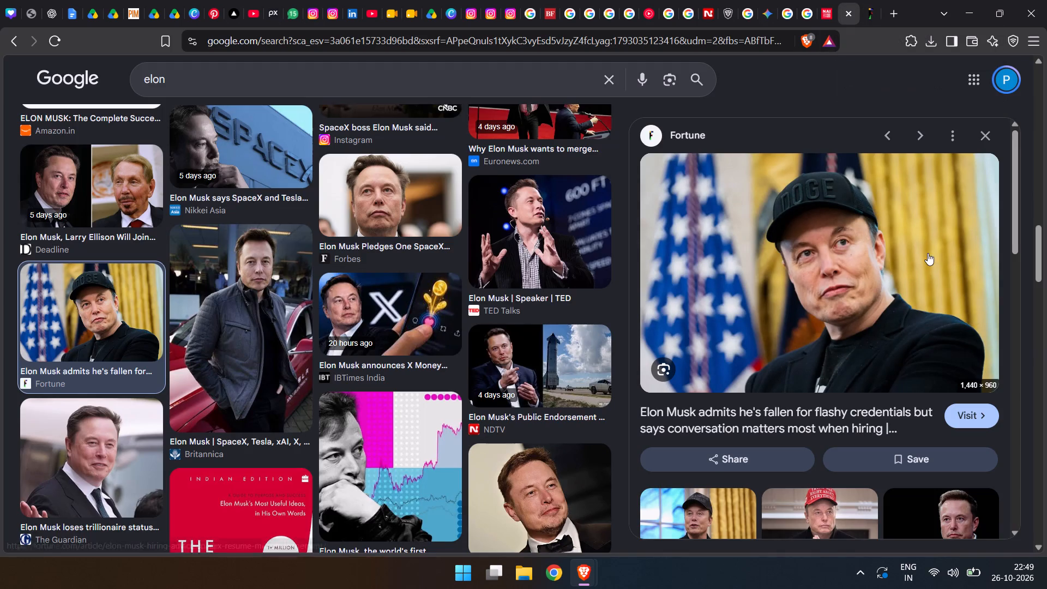
double_click(885, 265)
left_click(819, 0)
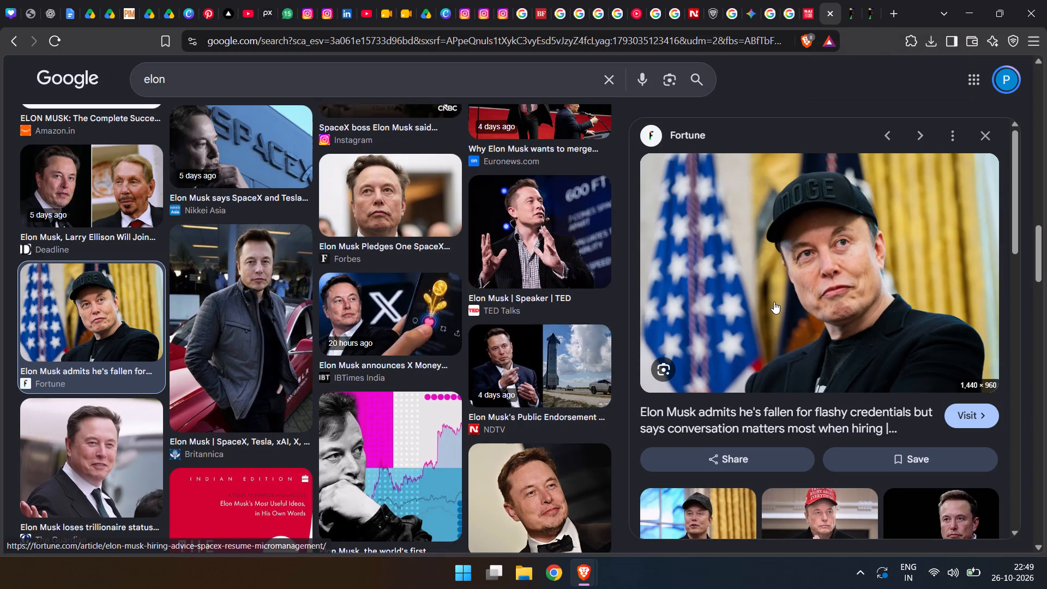
double_click(774, 302)
left_click(807, 13)
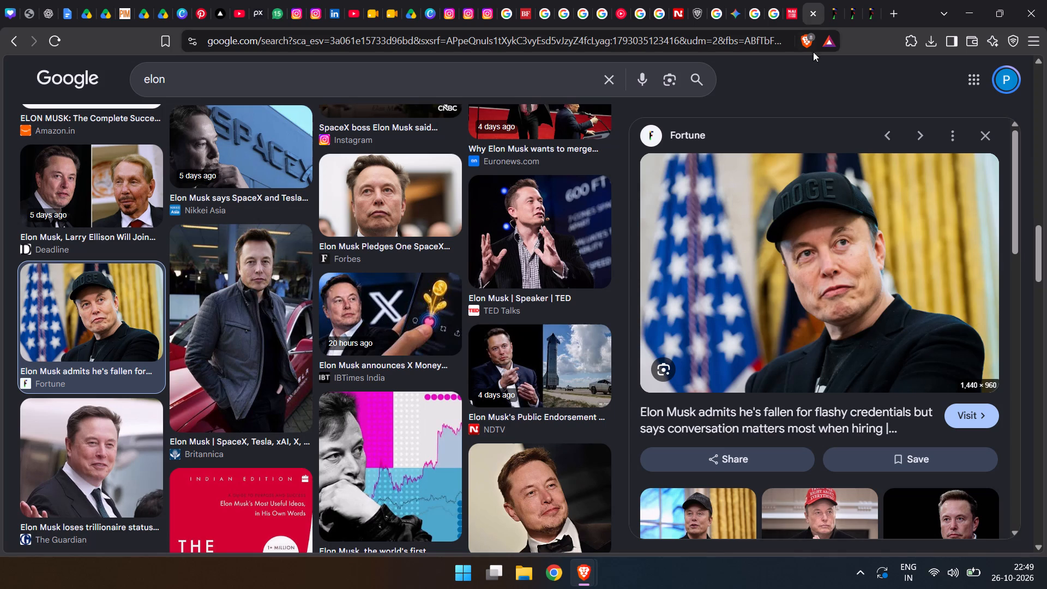
left_click(833, 334)
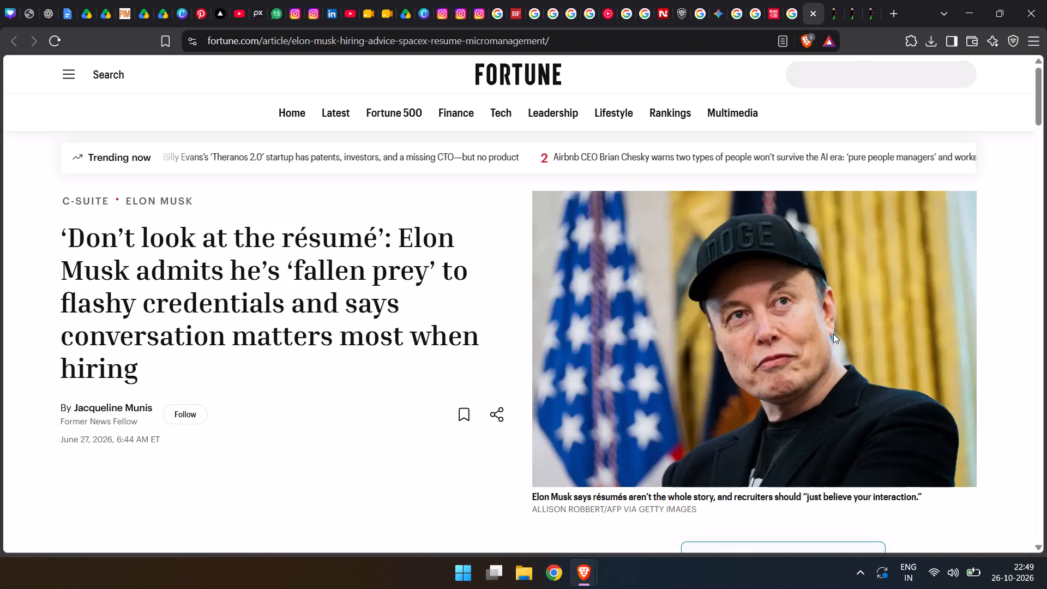
left_click(799, 0)
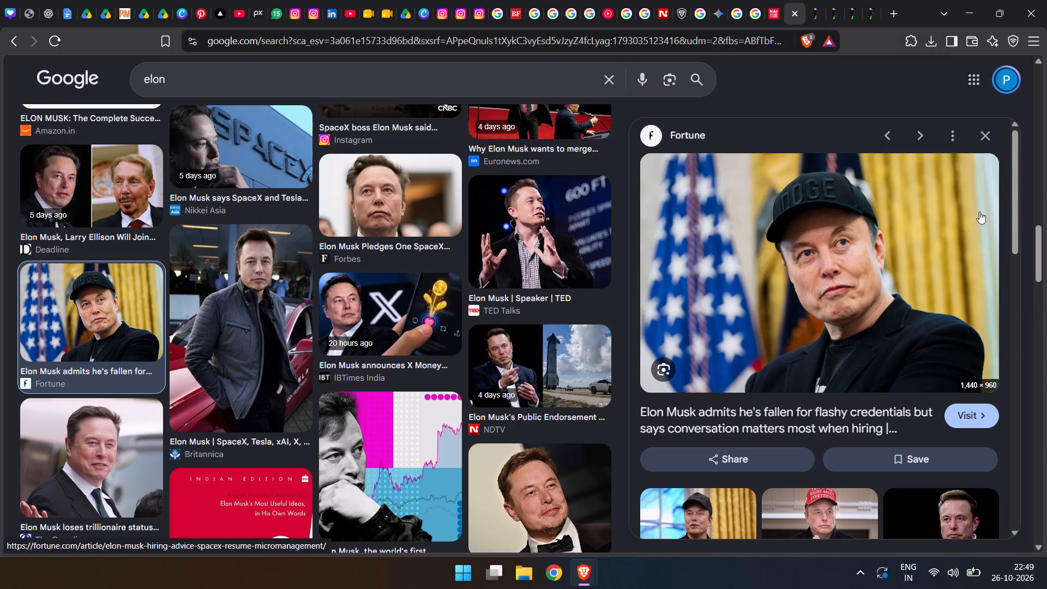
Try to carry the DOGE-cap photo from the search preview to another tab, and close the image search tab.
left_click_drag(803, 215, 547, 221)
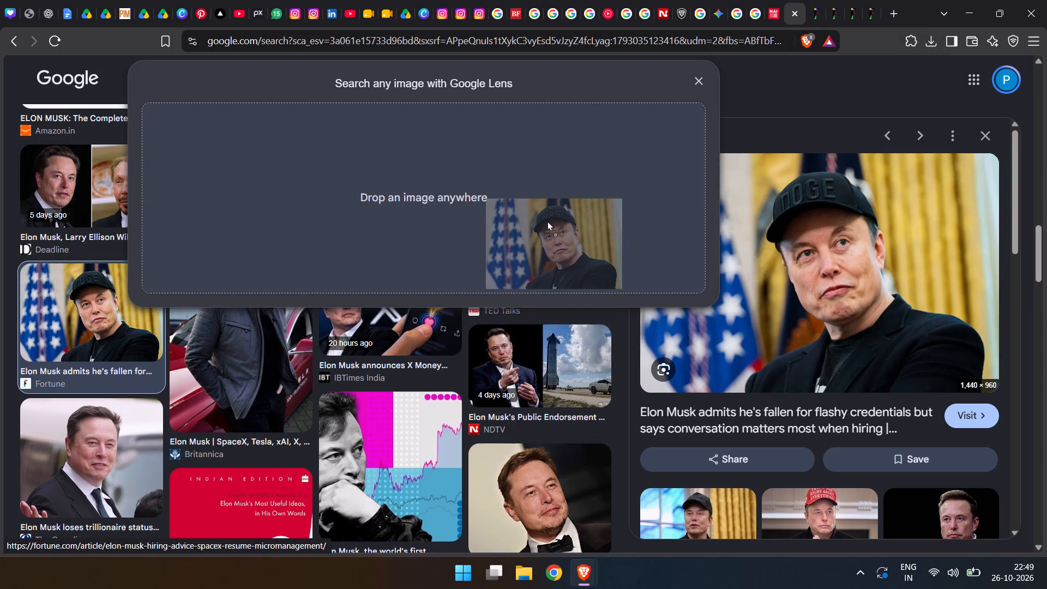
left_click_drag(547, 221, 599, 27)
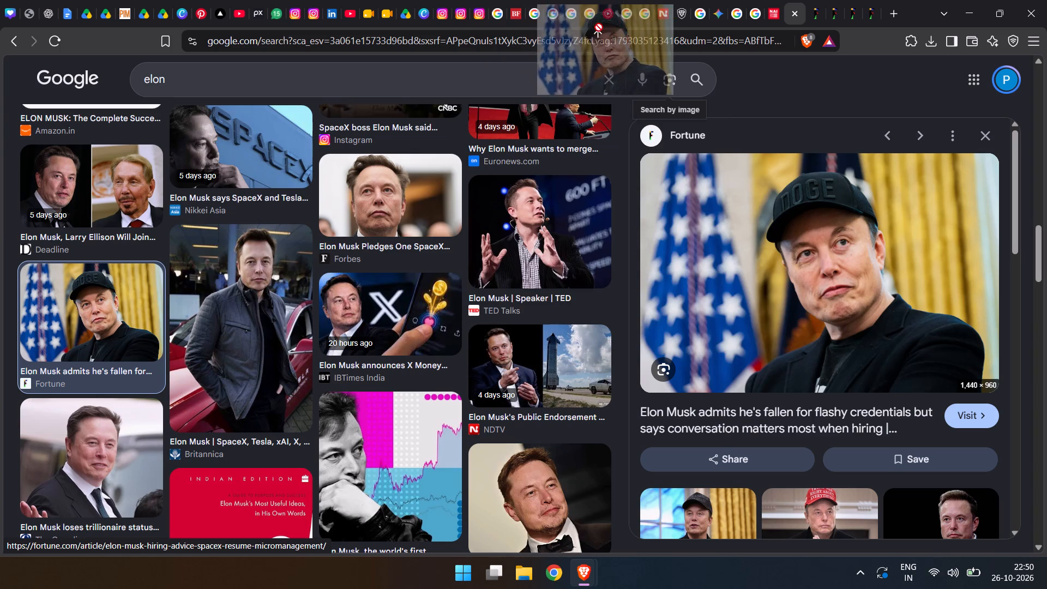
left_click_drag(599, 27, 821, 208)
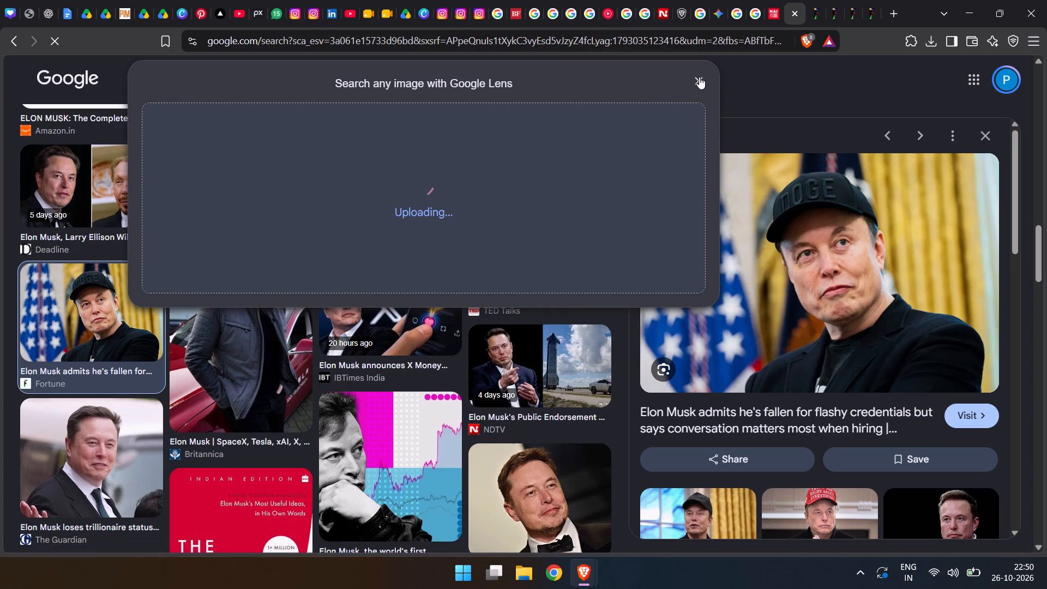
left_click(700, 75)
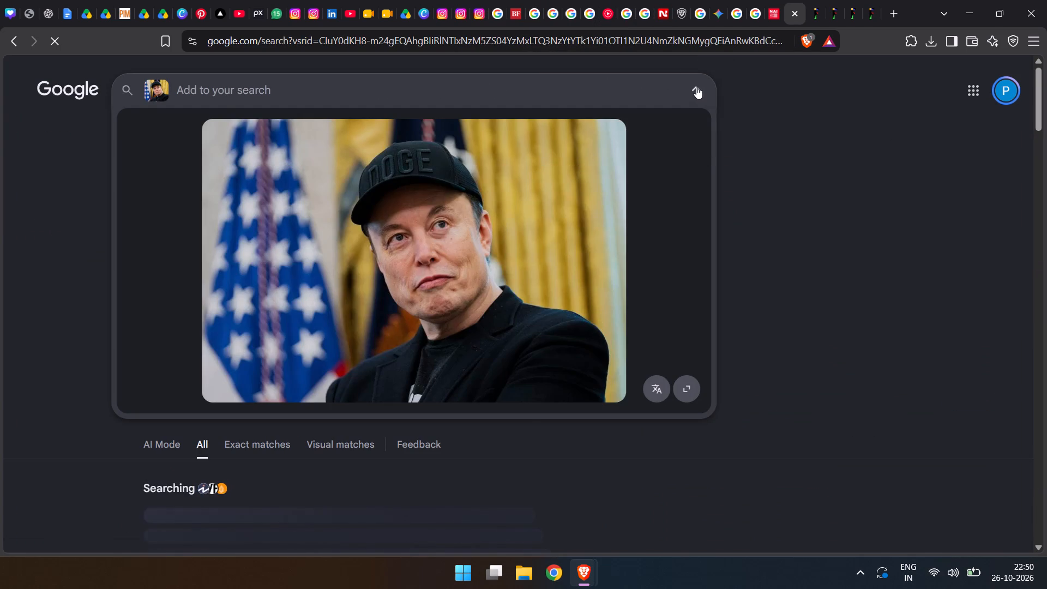
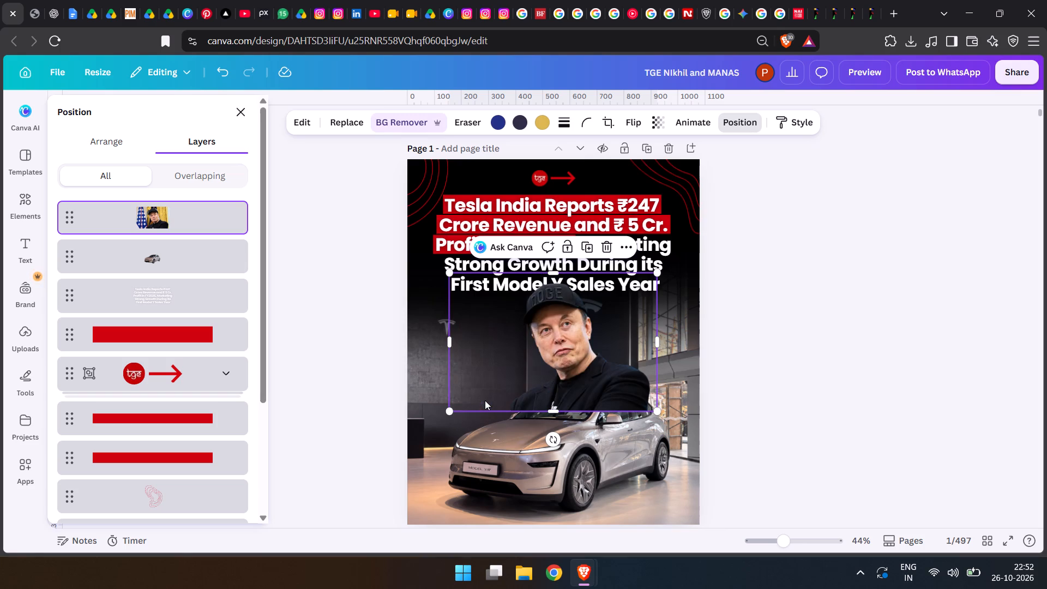
Move the DOGE-cap Elon Musk cut-out below the headline, toward the left side of the post, and enlarge it slightly in front of the car.
left_click_drag(537, 383, 512, 405)
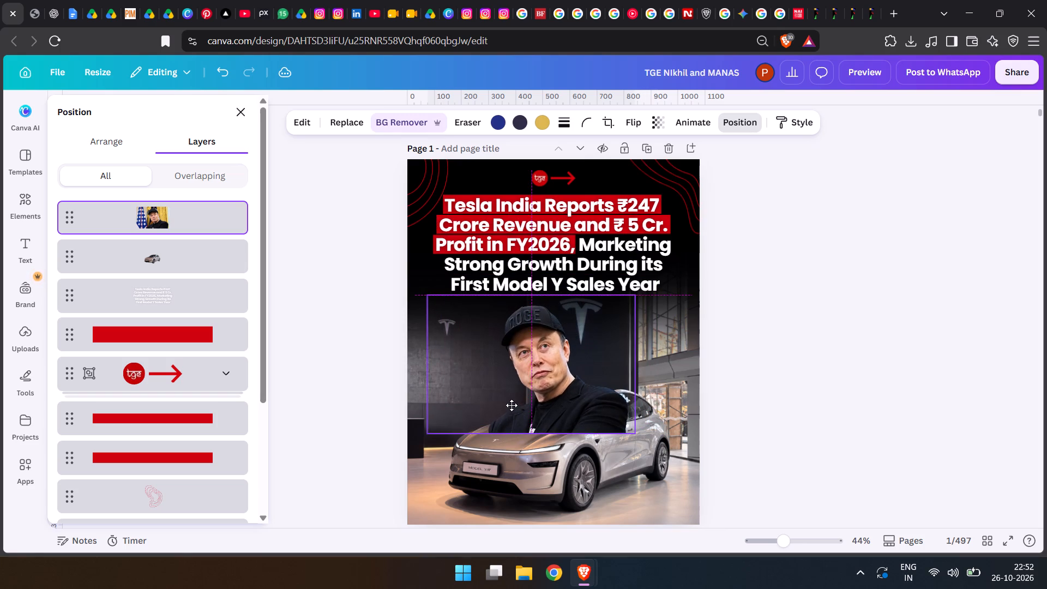
left_click_drag(512, 405, 478, 401)
left_click_drag(601, 429, 636, 441)
left_click_drag(565, 437, 569, 436)
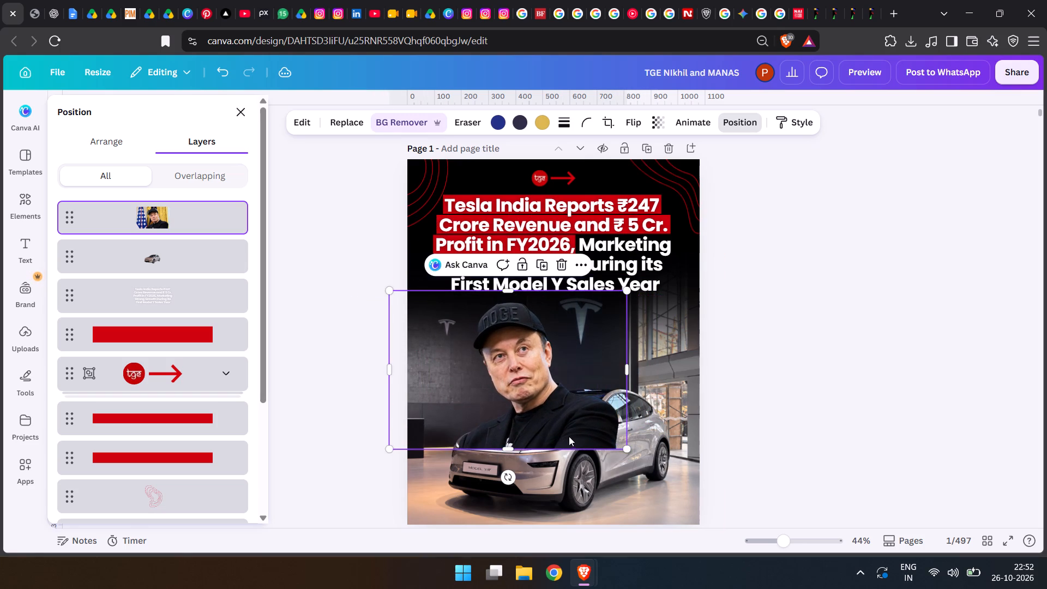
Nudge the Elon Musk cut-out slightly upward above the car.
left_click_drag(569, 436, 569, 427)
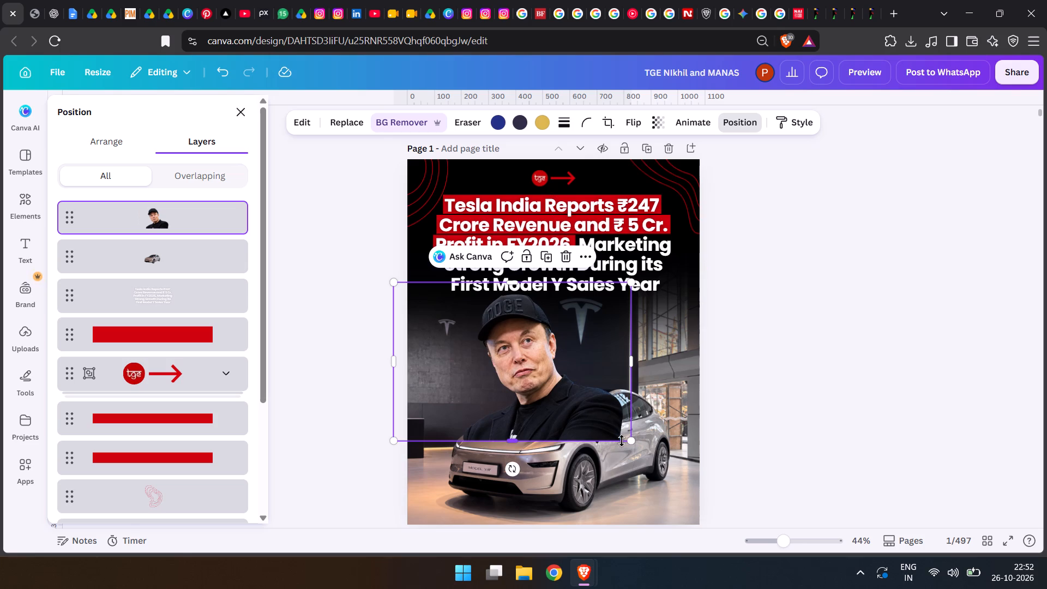
Shrink the separate car cut-out that overlays the showroom photo and move it off the page.
left_click(666, 476)
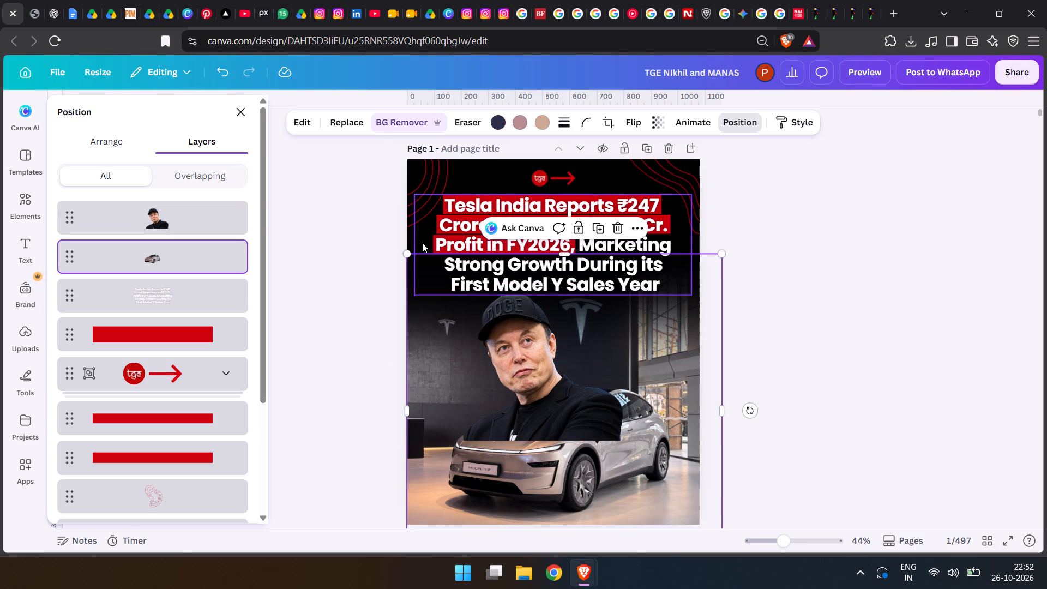
left_click_drag(407, 252, 424, 271)
left_click_drag(459, 497, 451, 494)
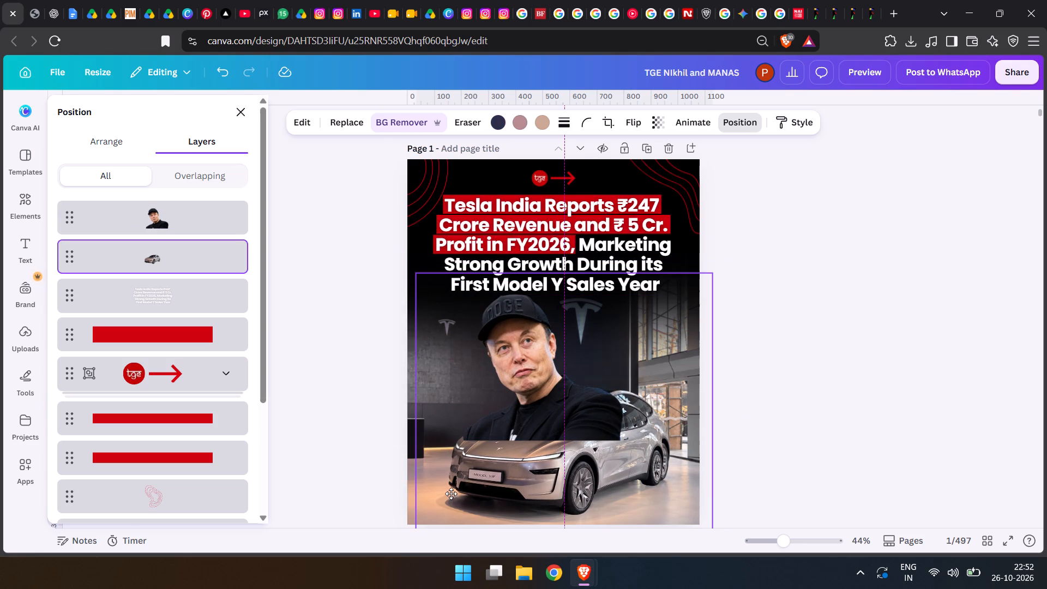
left_click_drag(451, 494, 814, 453)
Shrink the Tesla showroom photo slightly and reposition it to span the page width behind and below the headline.
left_click(537, 514)
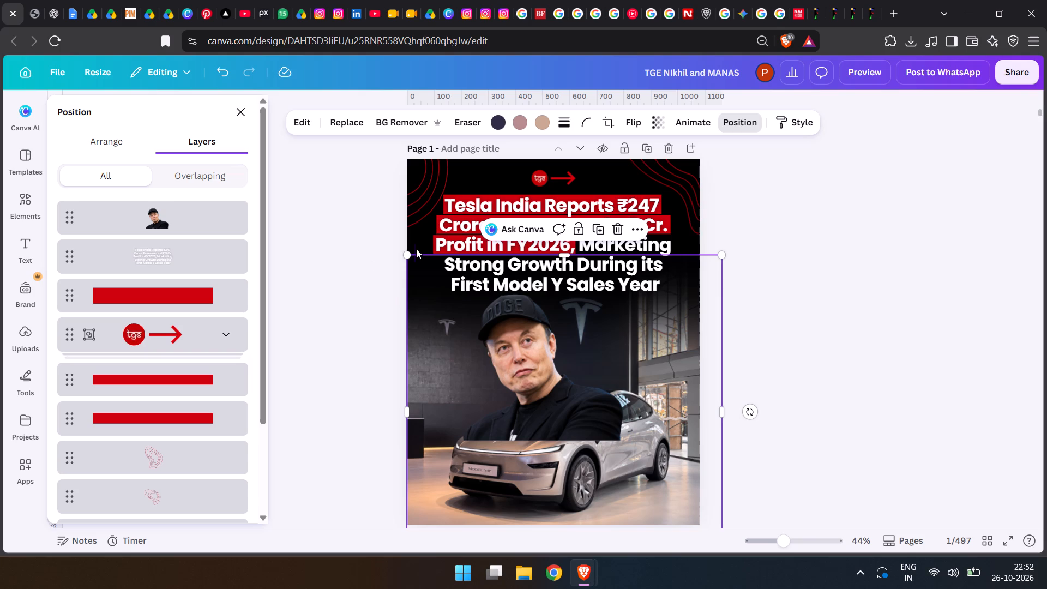
left_click_drag(408, 252, 427, 272)
left_click_drag(609, 495, 608, 495)
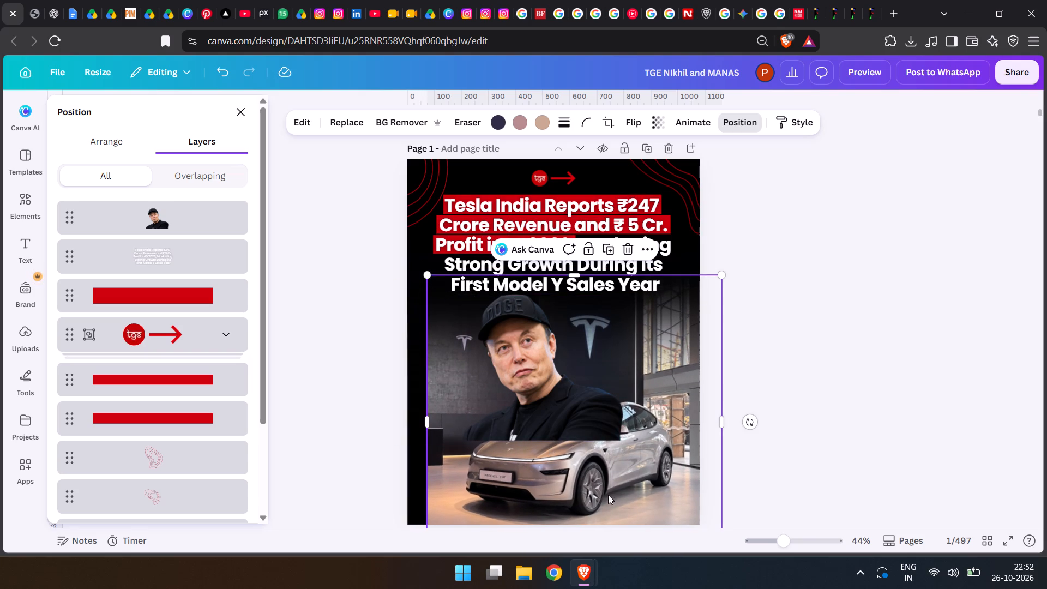
left_click_drag(608, 495, 588, 490)
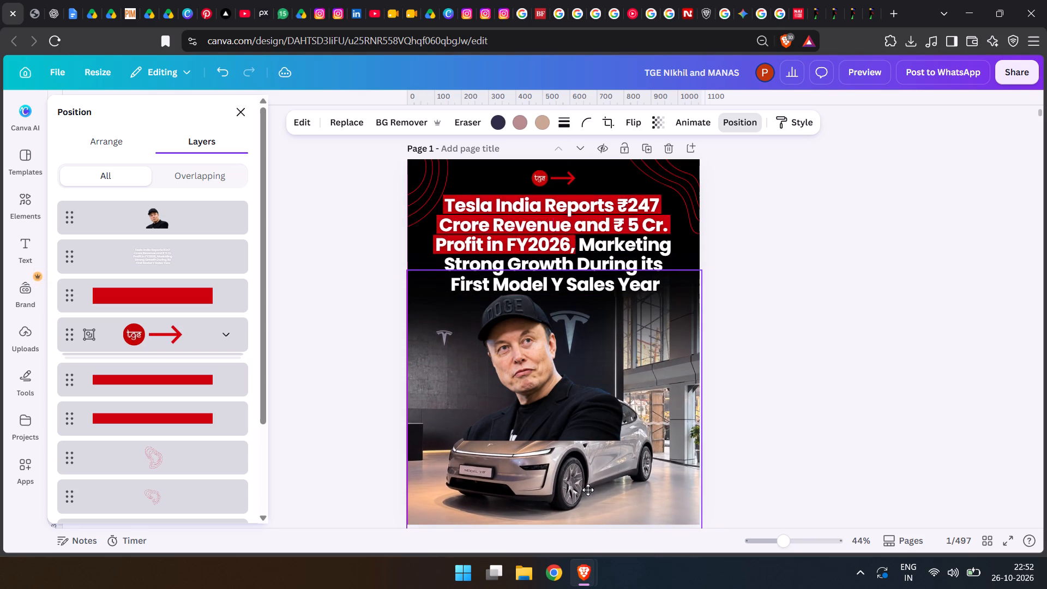
left_click_drag(588, 490, 583, 490)
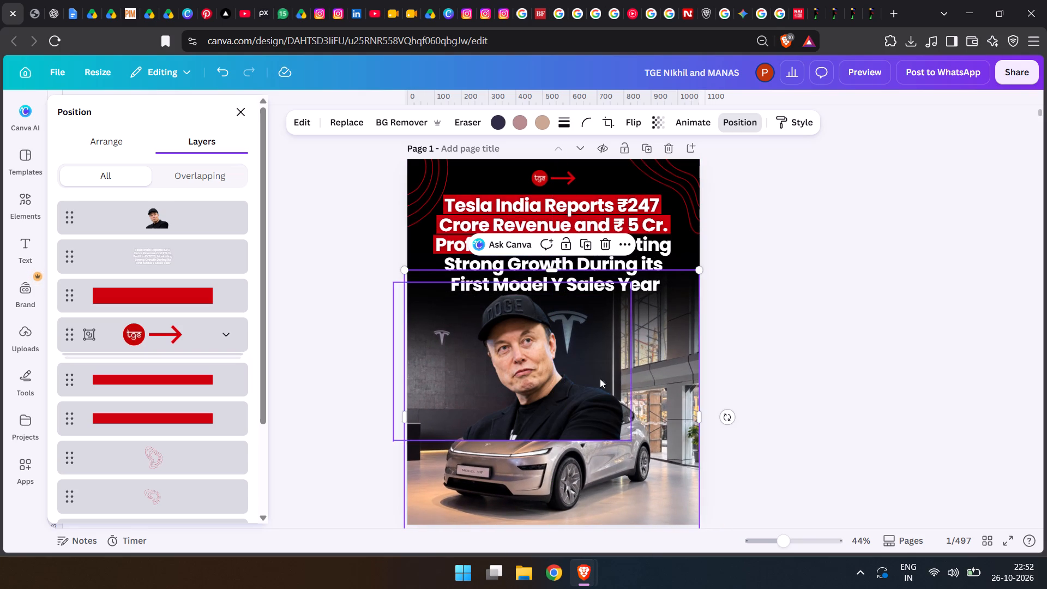
double_click(368, 446)
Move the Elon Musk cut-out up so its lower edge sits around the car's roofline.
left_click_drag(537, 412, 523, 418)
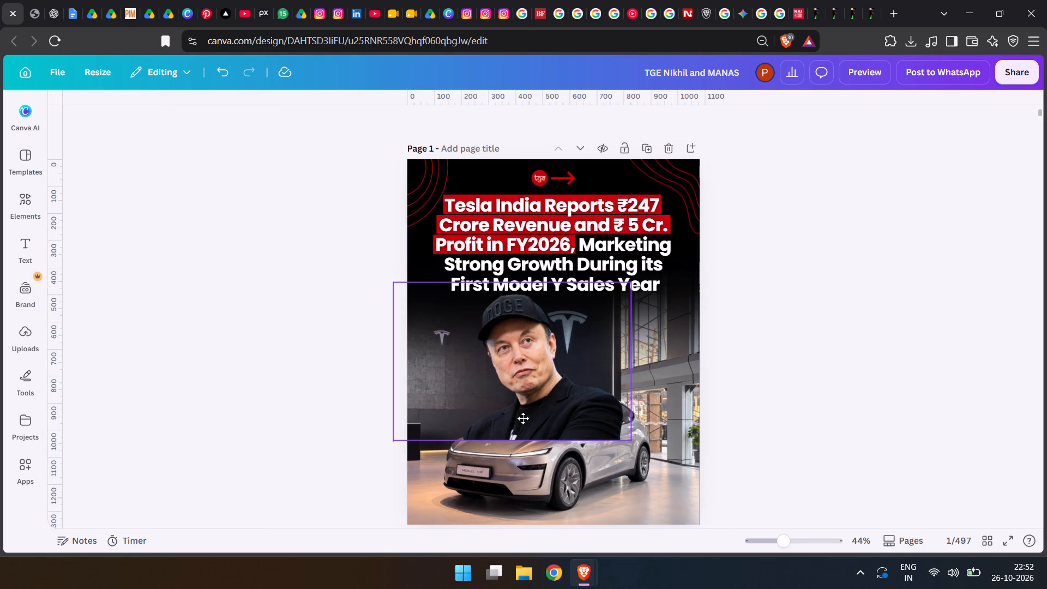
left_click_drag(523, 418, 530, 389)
Duplicate the showroom photo, remove the copy's background, and align the resulting car cut-out over the original car in front of Elon Musk.
left_click(526, 468)
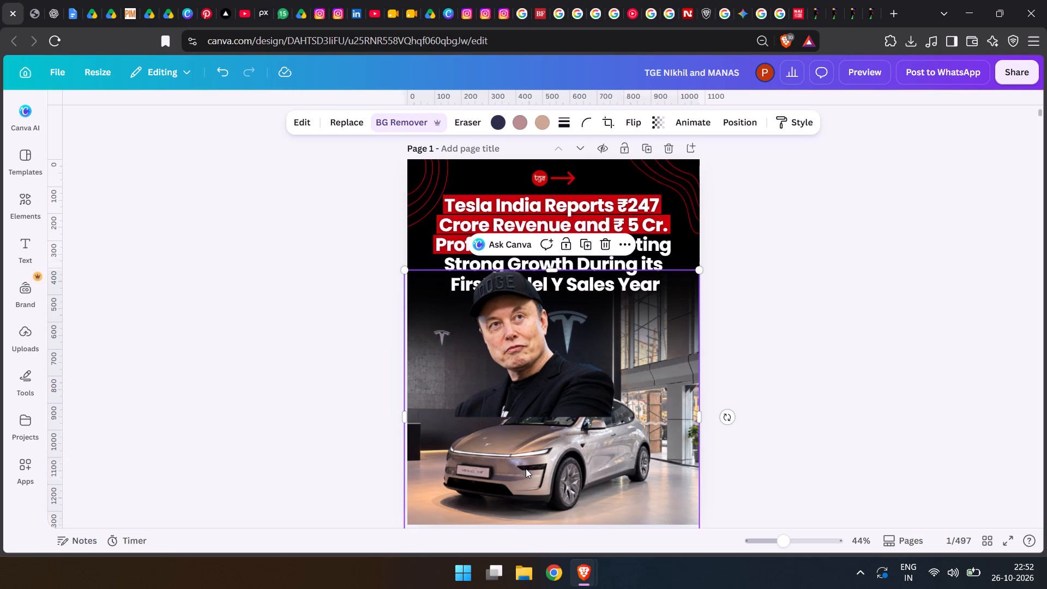
key("ctrl+c")
key("ctrl+v")
left_click(399, 122)
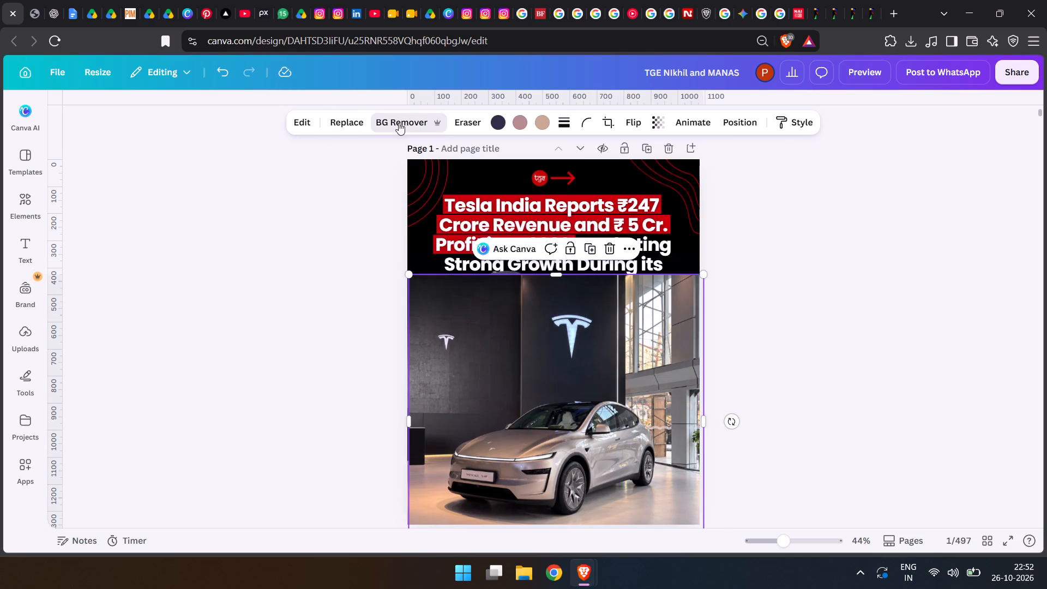
left_click_drag(576, 460, 574, 453)
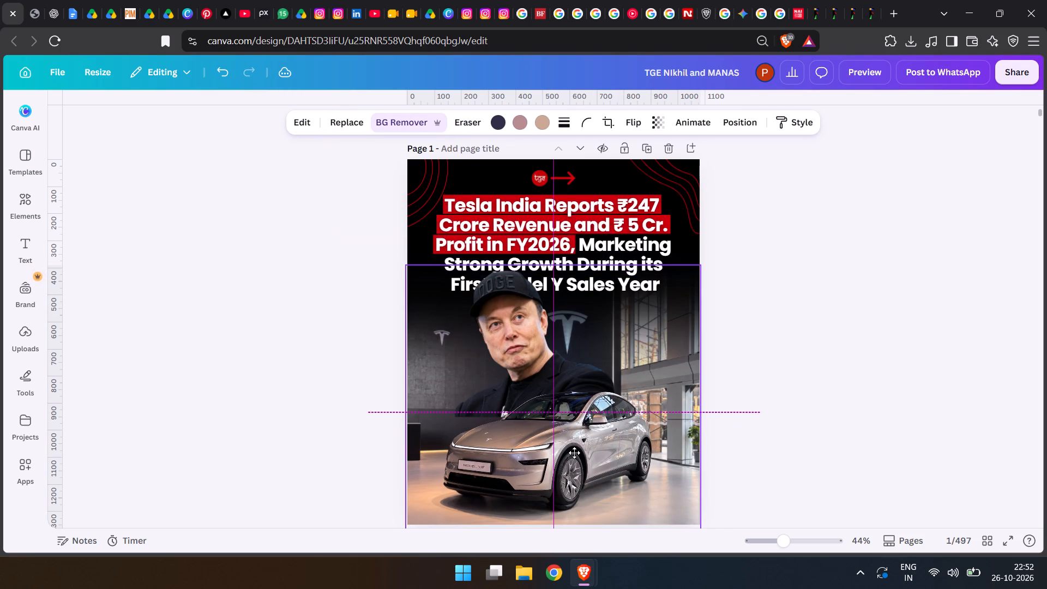
left_click_drag(574, 453, 573, 453)
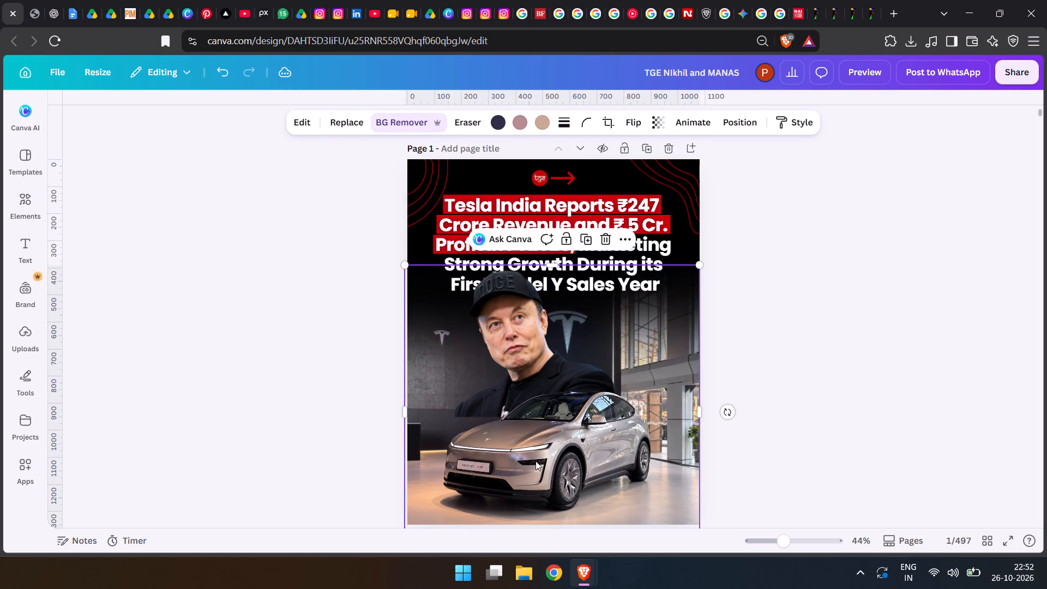
left_click(541, 465)
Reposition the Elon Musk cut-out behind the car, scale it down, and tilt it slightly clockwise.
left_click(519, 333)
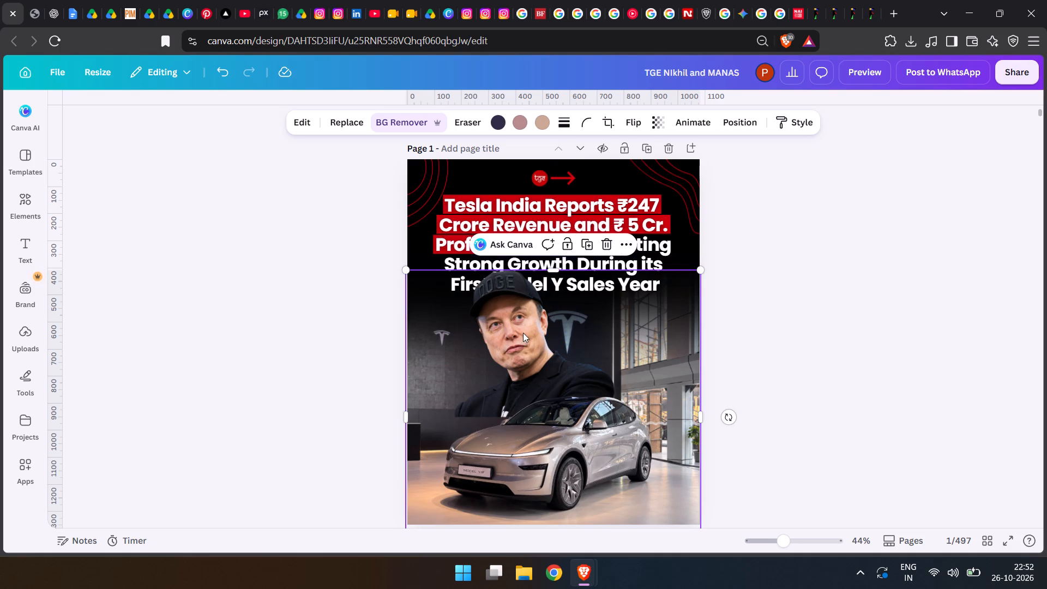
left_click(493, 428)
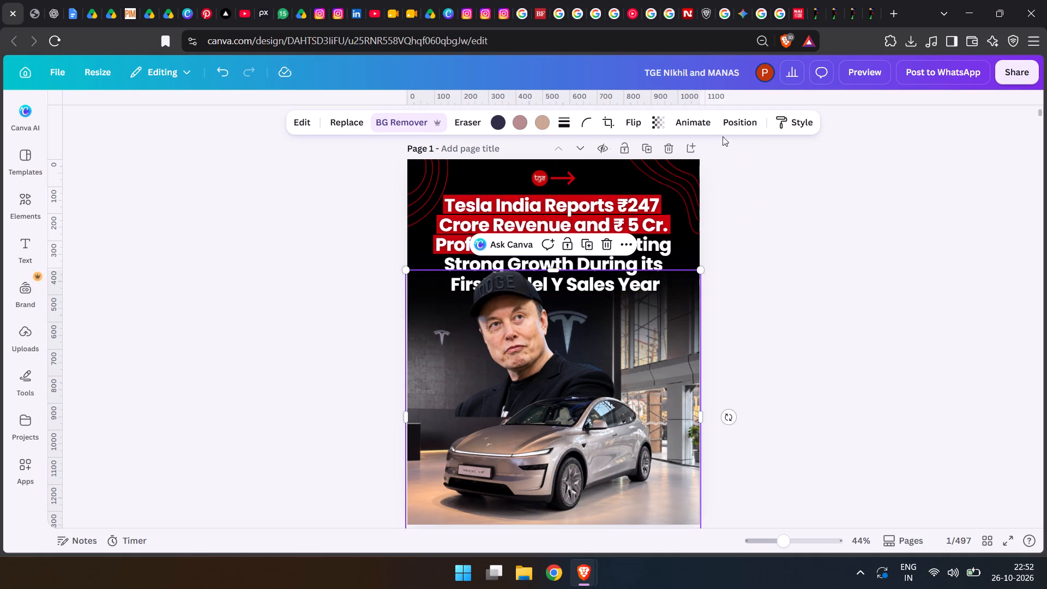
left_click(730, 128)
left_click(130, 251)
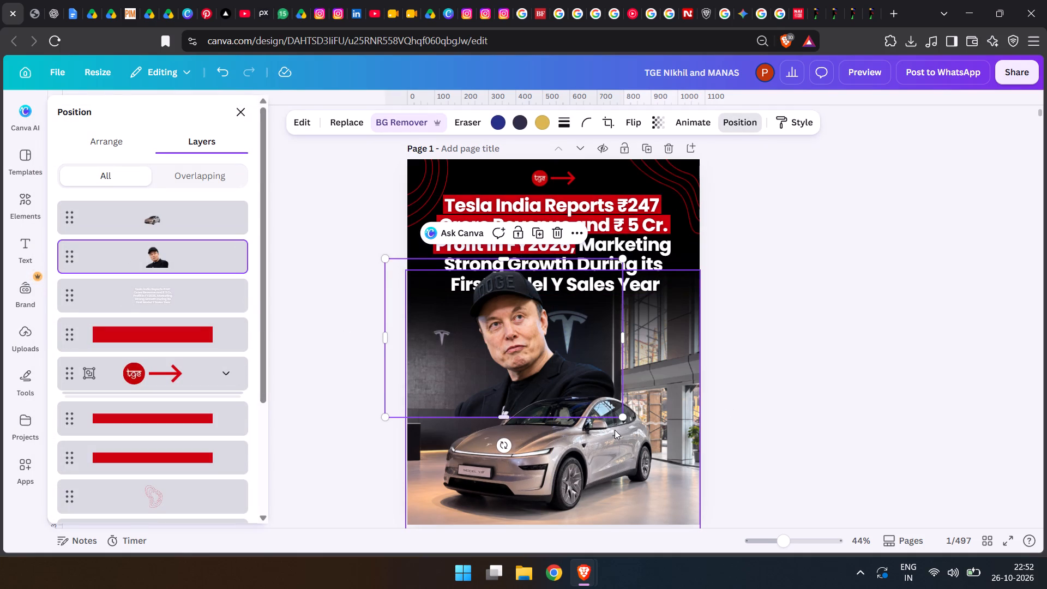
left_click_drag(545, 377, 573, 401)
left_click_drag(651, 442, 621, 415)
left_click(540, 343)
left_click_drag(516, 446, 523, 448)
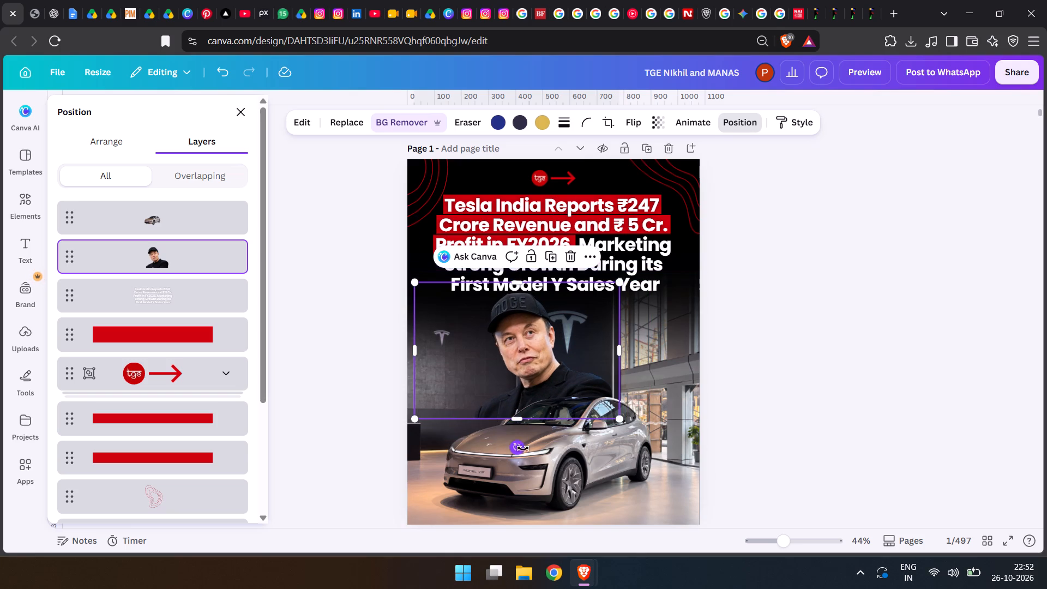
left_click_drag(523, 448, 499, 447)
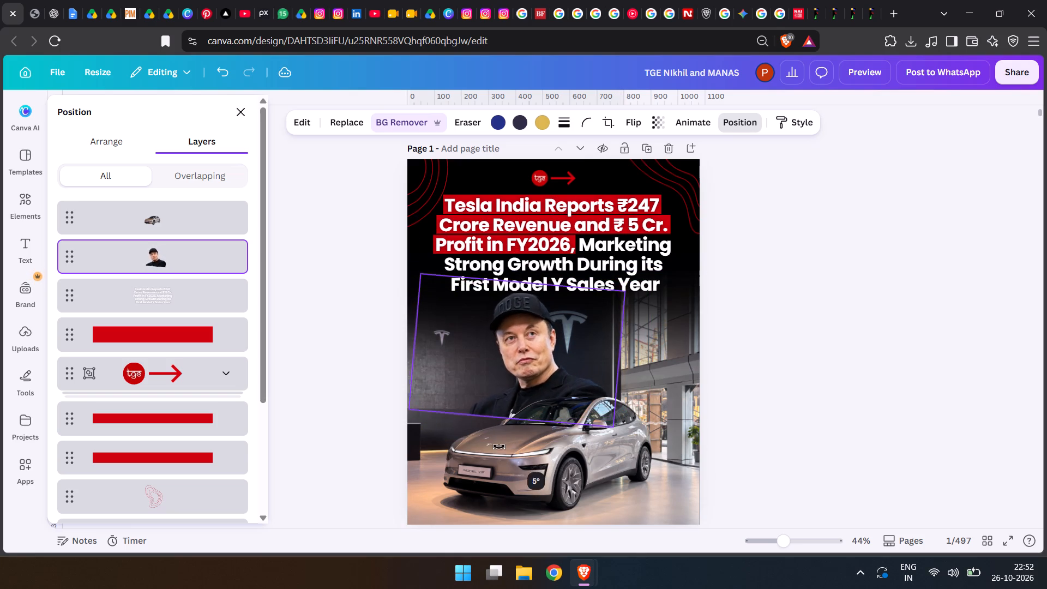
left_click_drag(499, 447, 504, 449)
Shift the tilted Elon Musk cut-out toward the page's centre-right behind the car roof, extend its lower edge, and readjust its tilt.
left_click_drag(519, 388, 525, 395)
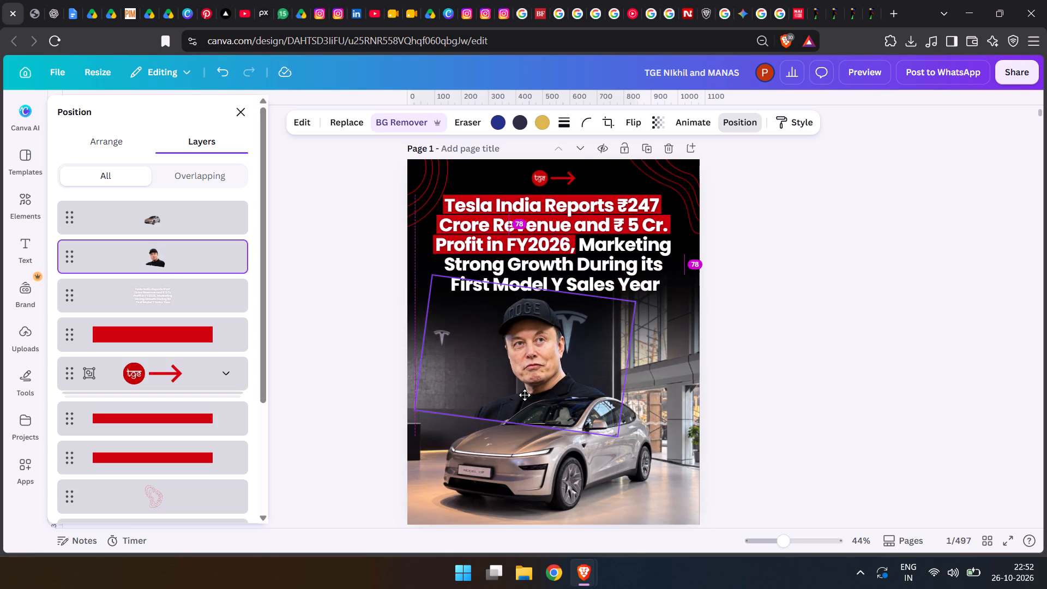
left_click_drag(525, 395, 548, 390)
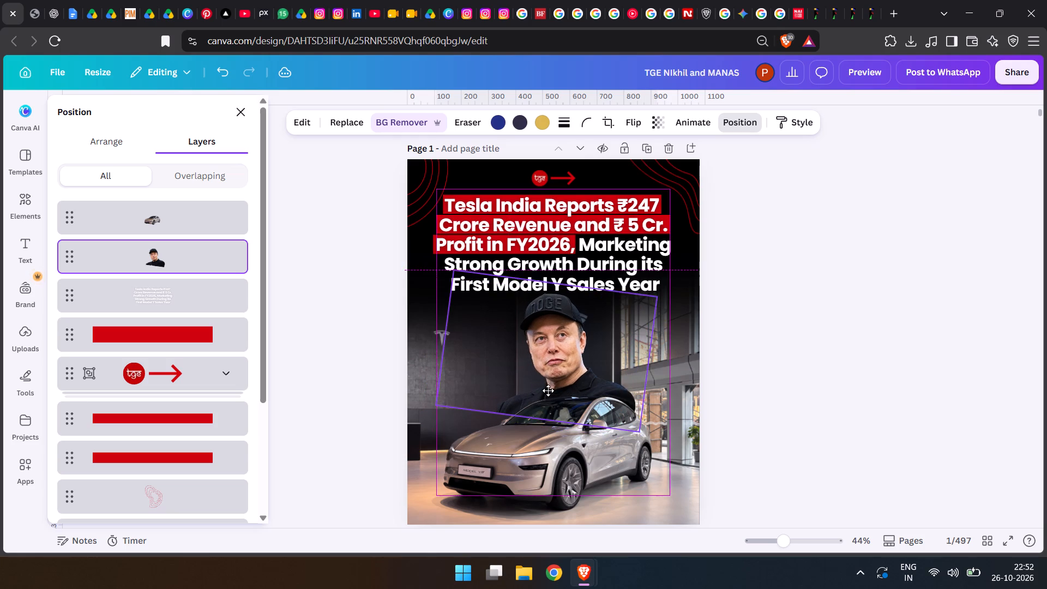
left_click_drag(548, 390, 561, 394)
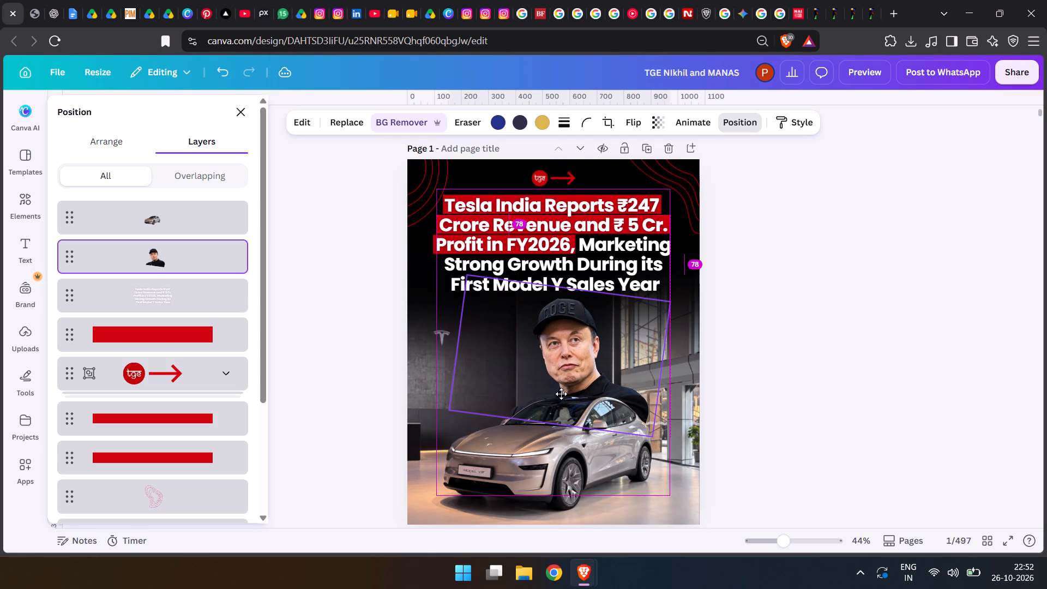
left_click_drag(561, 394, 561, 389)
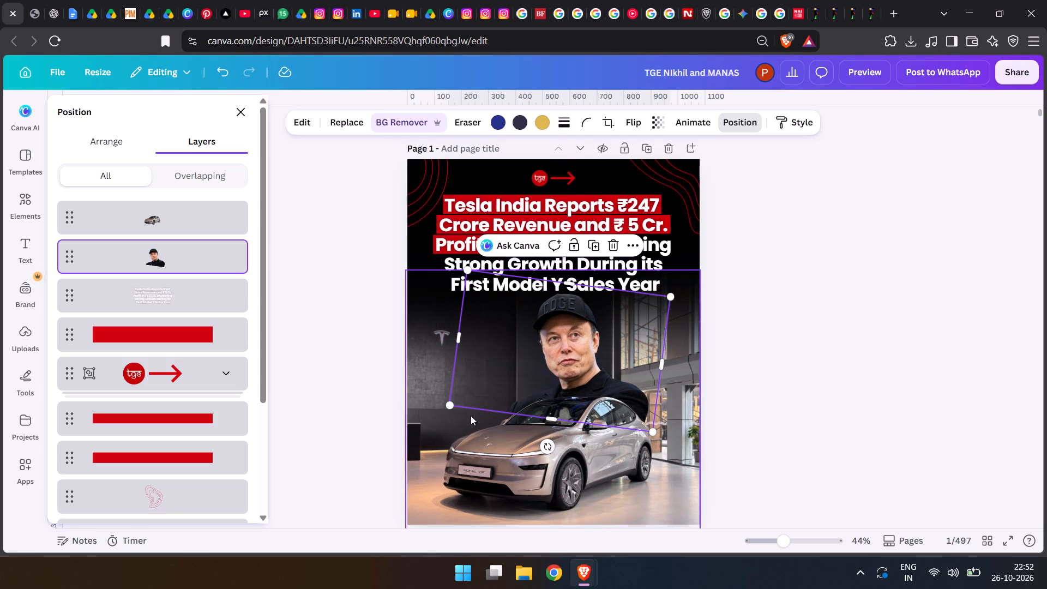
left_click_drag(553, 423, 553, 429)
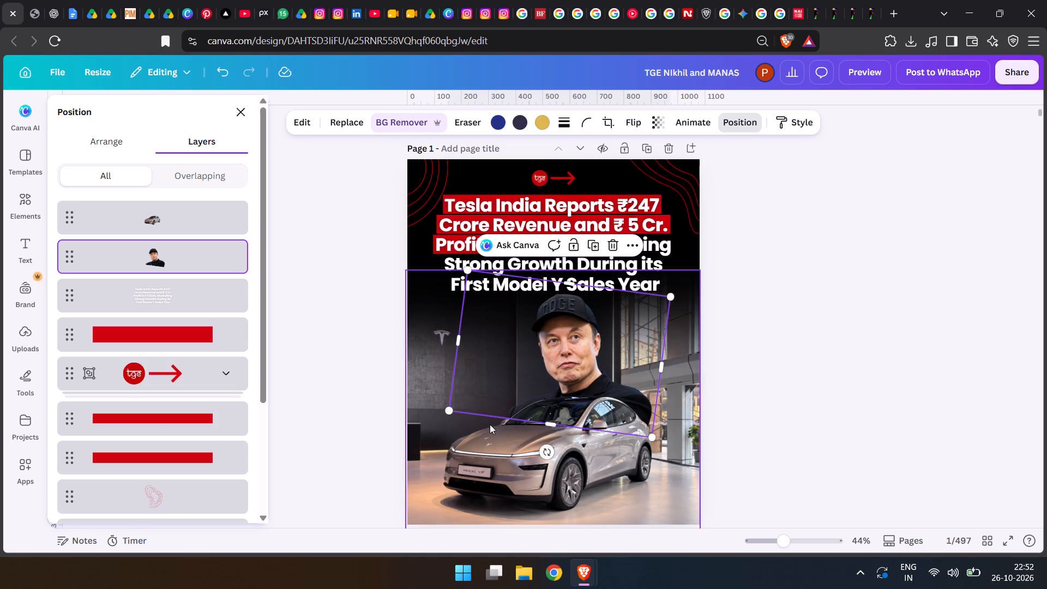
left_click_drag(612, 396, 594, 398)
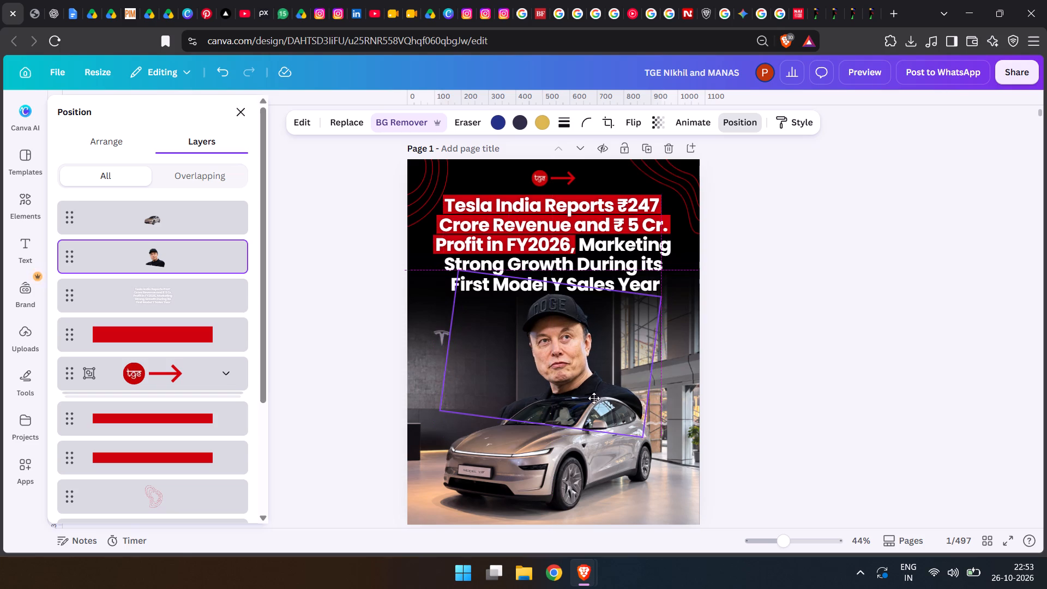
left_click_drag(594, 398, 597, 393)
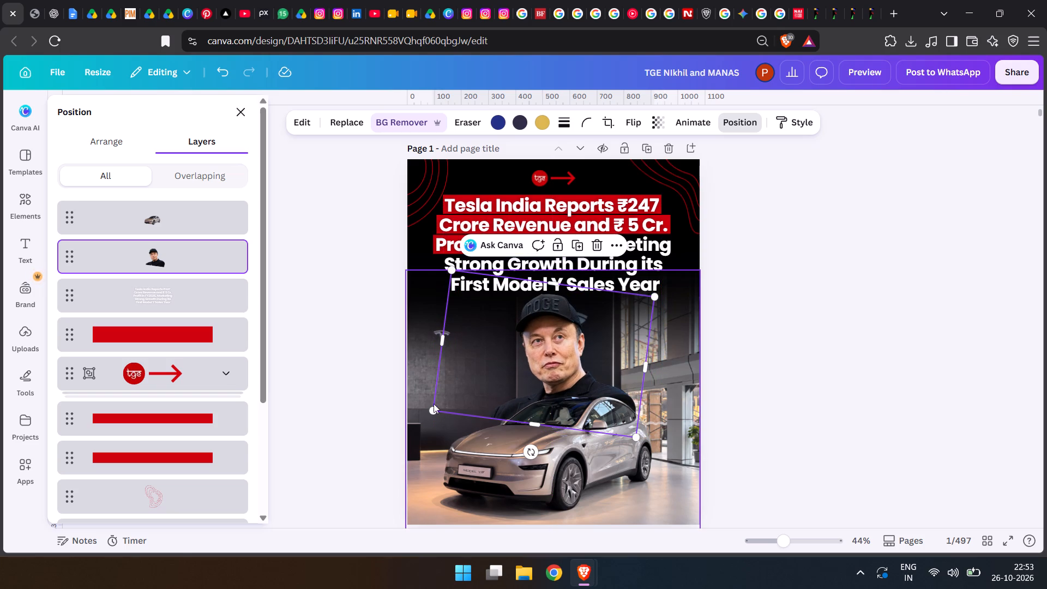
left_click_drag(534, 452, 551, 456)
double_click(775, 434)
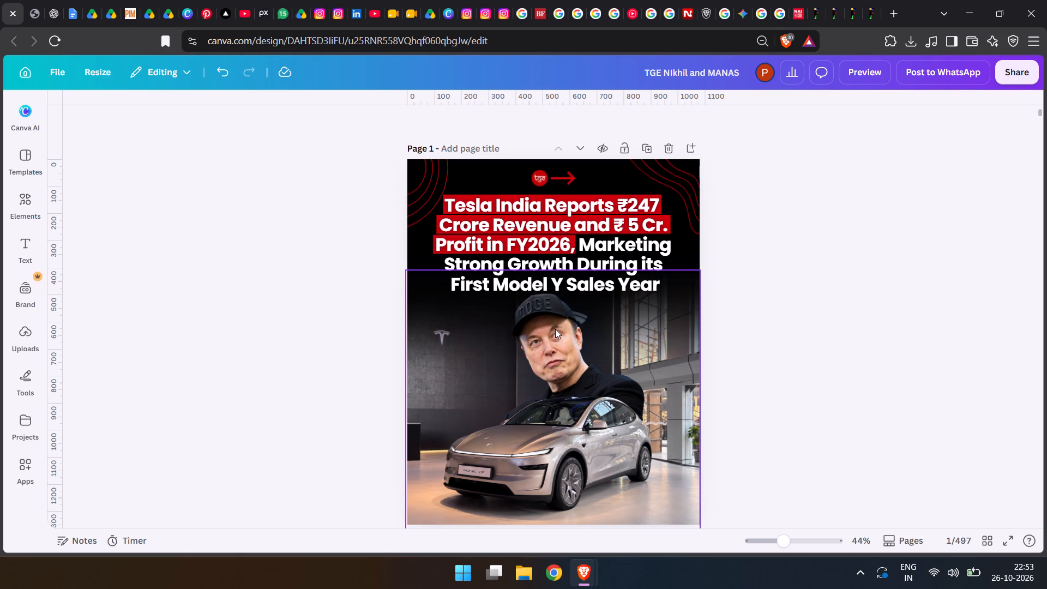
Bring the Elon Musk cut-out forward in the layer order, in front of the car cut-out.
left_click(562, 356)
left_click(746, 125)
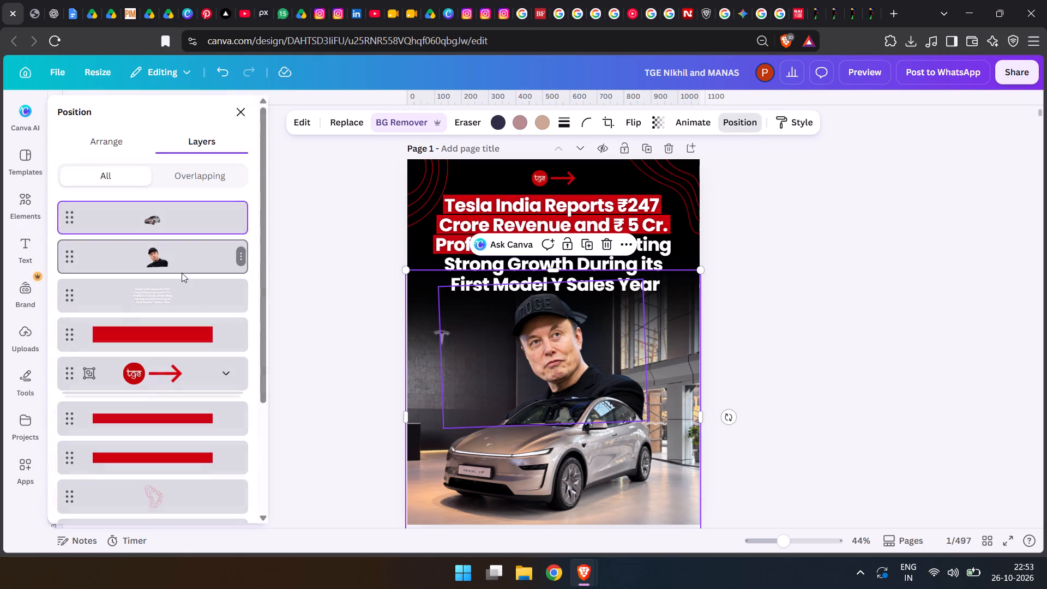
left_click(180, 259)
key("ctrl+bracketright")
key("ctrl+bracketright")
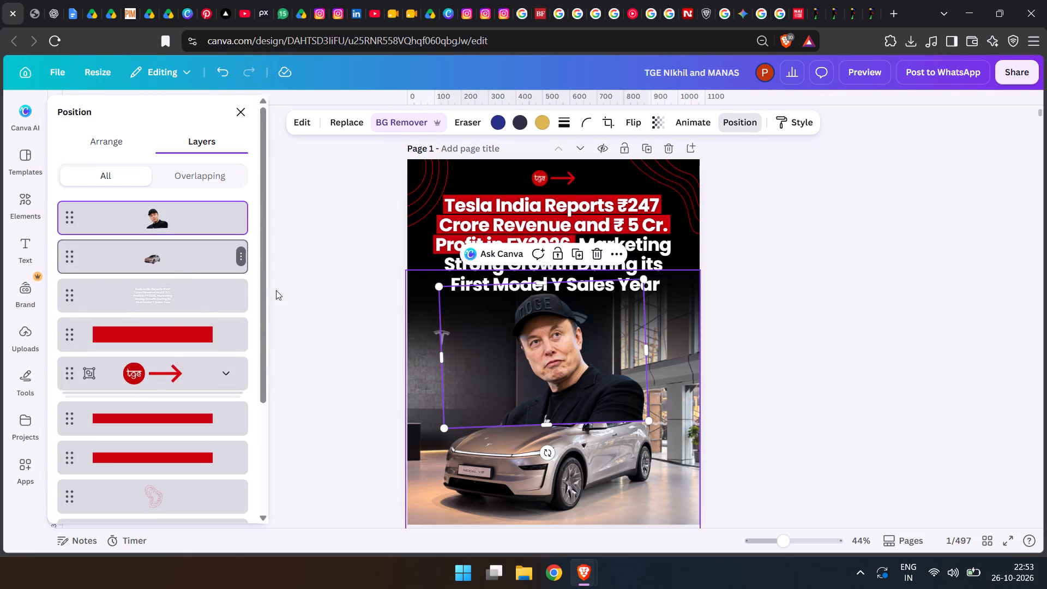
Enlarge the Elon Musk cut-out, straighten its rotation, and place it in the page's lower-right corner in front of the car's rear.
left_click_drag(561, 371, 655, 444)
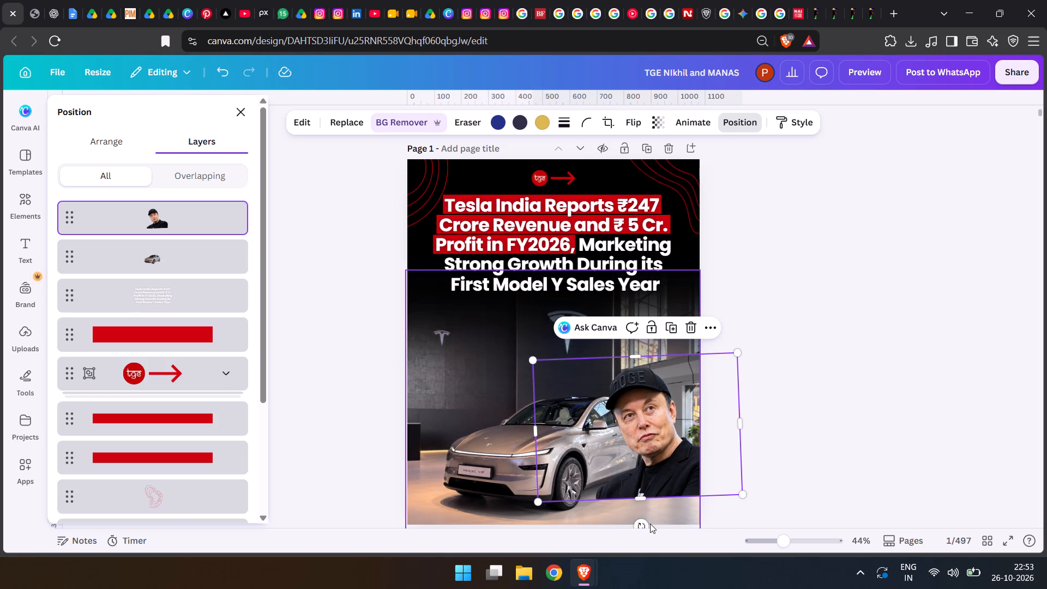
left_click_drag(645, 523, 632, 526)
left_click_drag(528, 487, 526, 490)
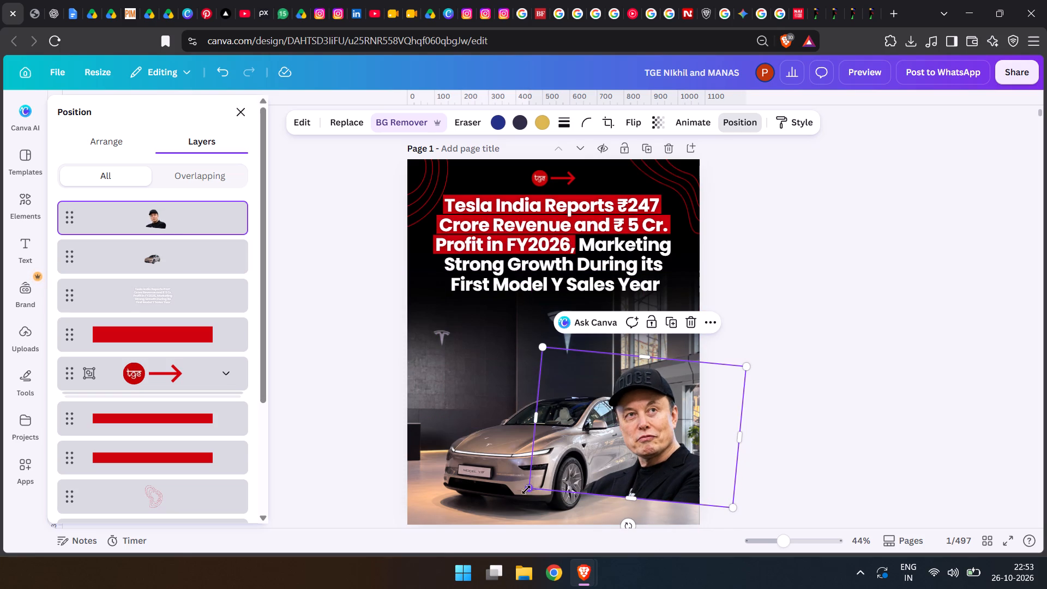
left_click_drag(526, 490, 484, 543)
left_click_drag(601, 489, 641, 485)
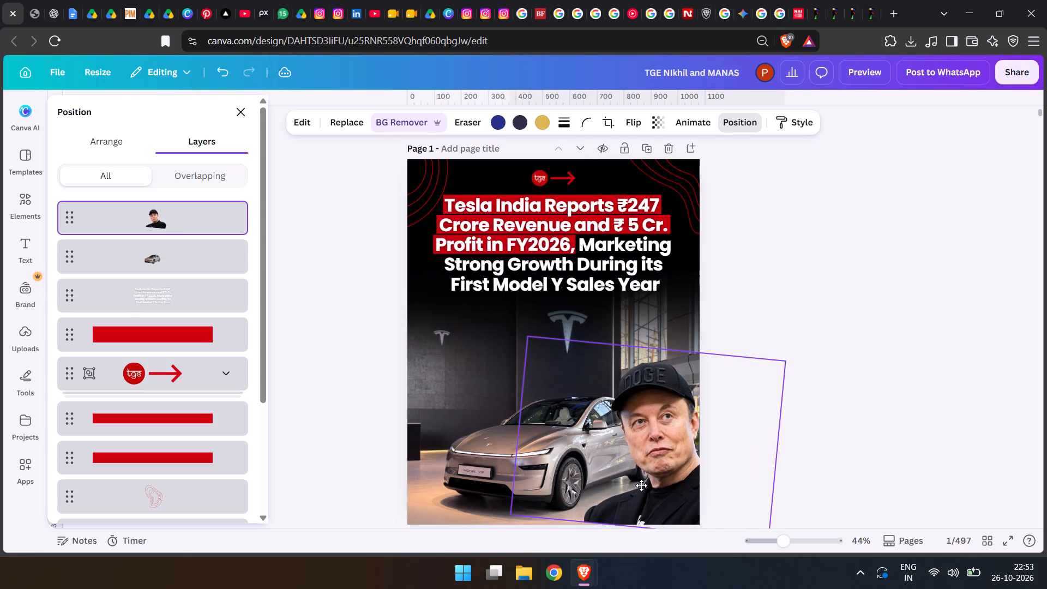
left_click_drag(641, 485, 627, 430)
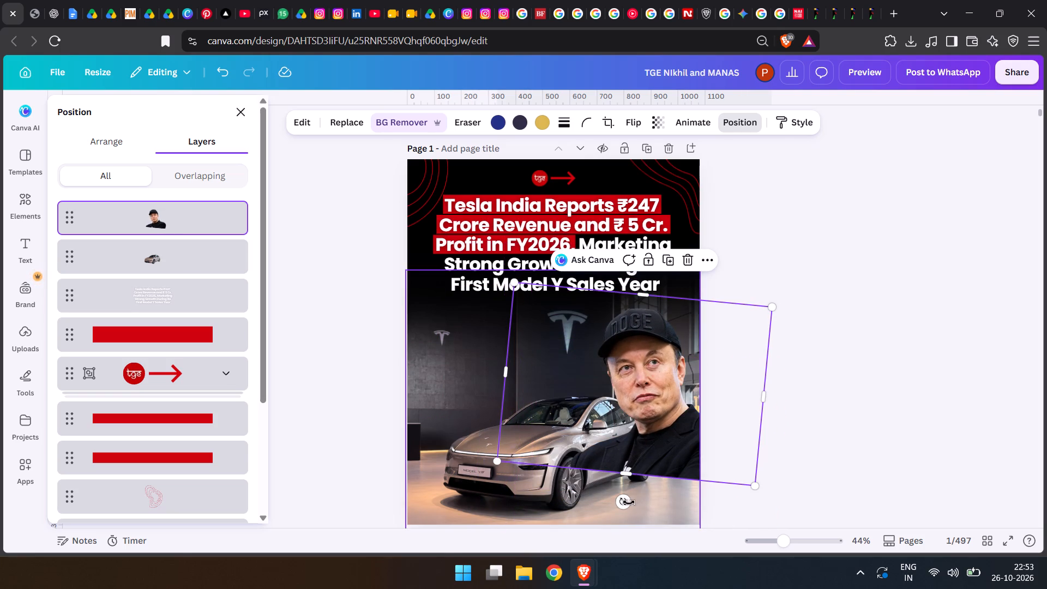
left_click_drag(623, 502, 636, 501)
left_click_drag(650, 448, 653, 497)
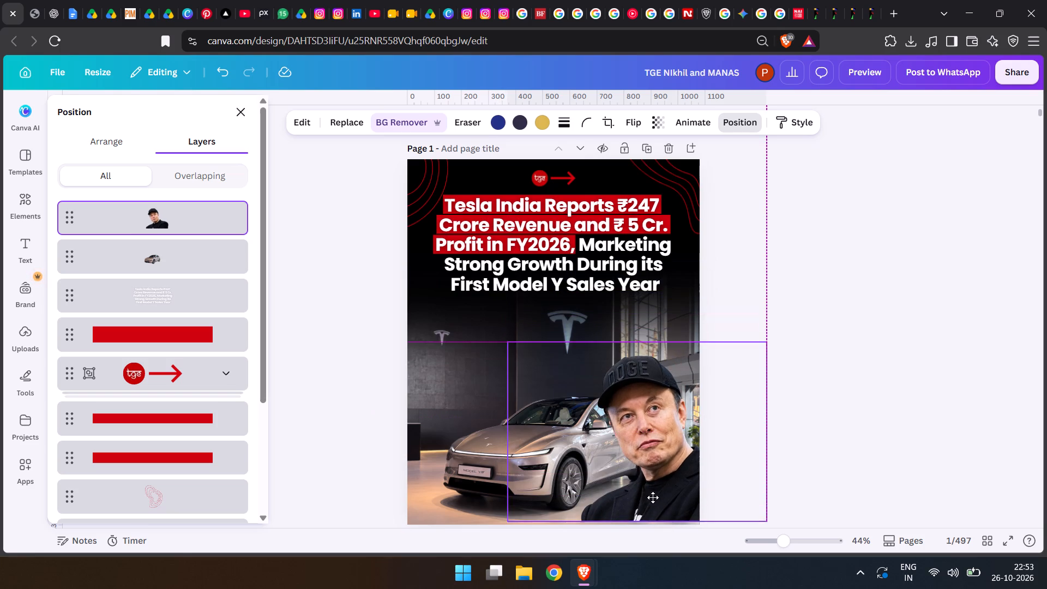
left_click_drag(653, 497, 654, 506)
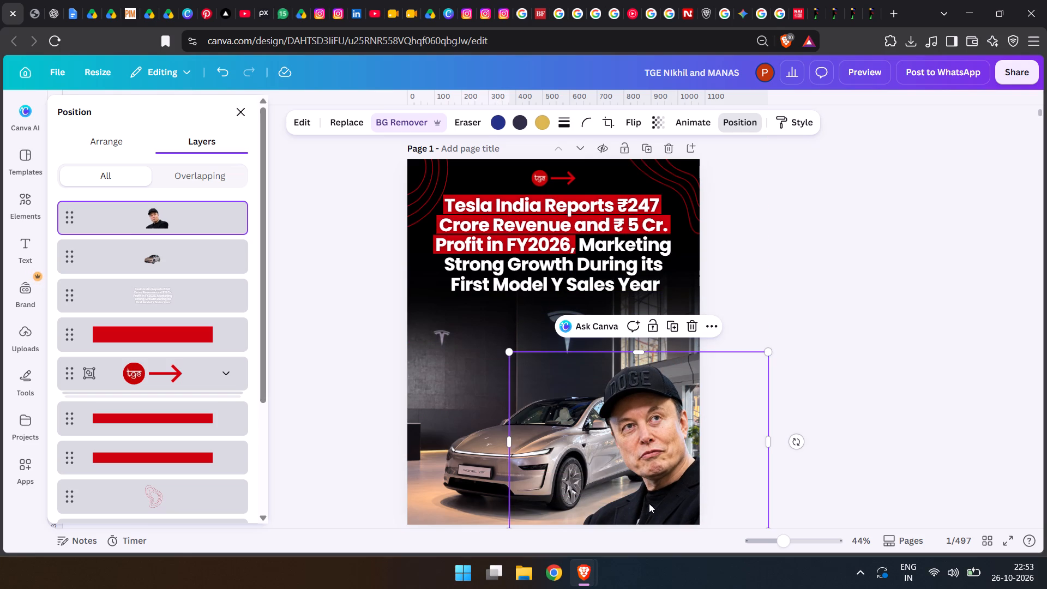
double_click(837, 389)
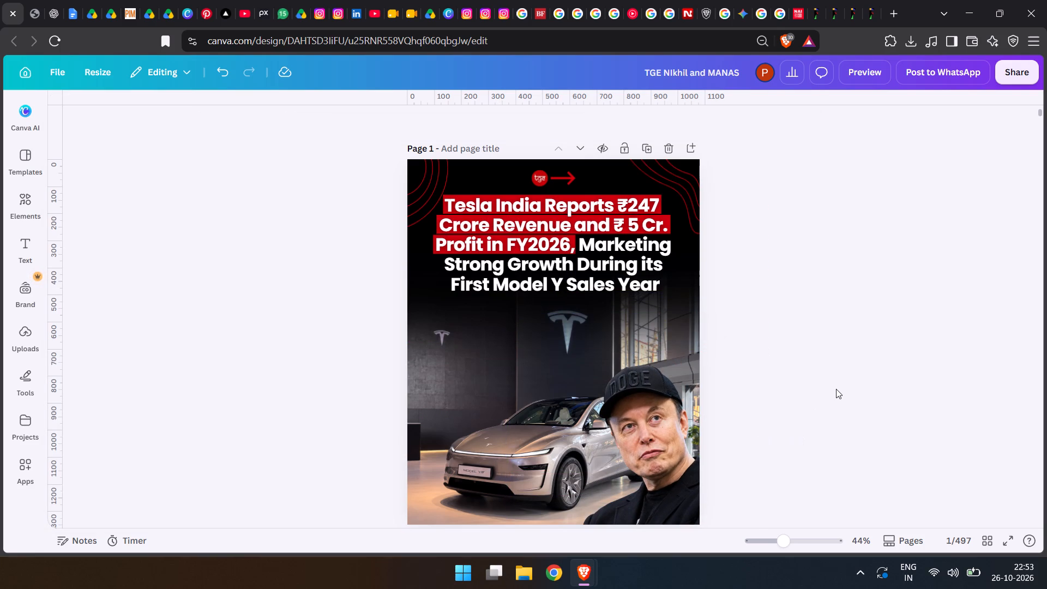
Enlarge the Elon Musk cut-out in the lower-right corner to about 1,031 by 715.
left_click(670, 402)
left_click_drag(513, 351, 492, 338)
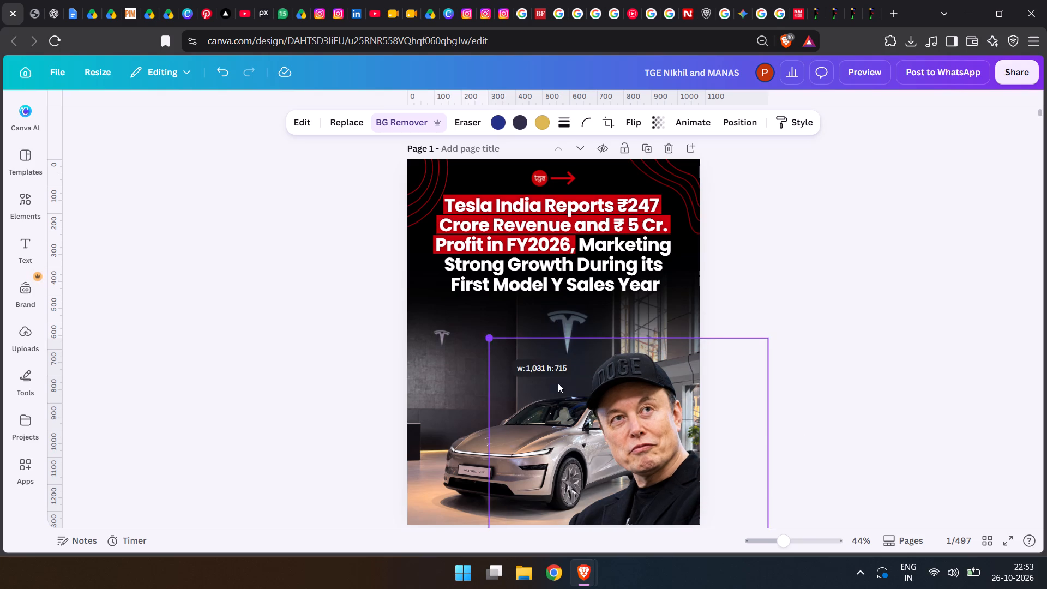
Nudge the Elon Musk cut-out slightly up and toward the page's right edge.
left_click_drag(657, 496, 663, 491)
double_click(902, 422)
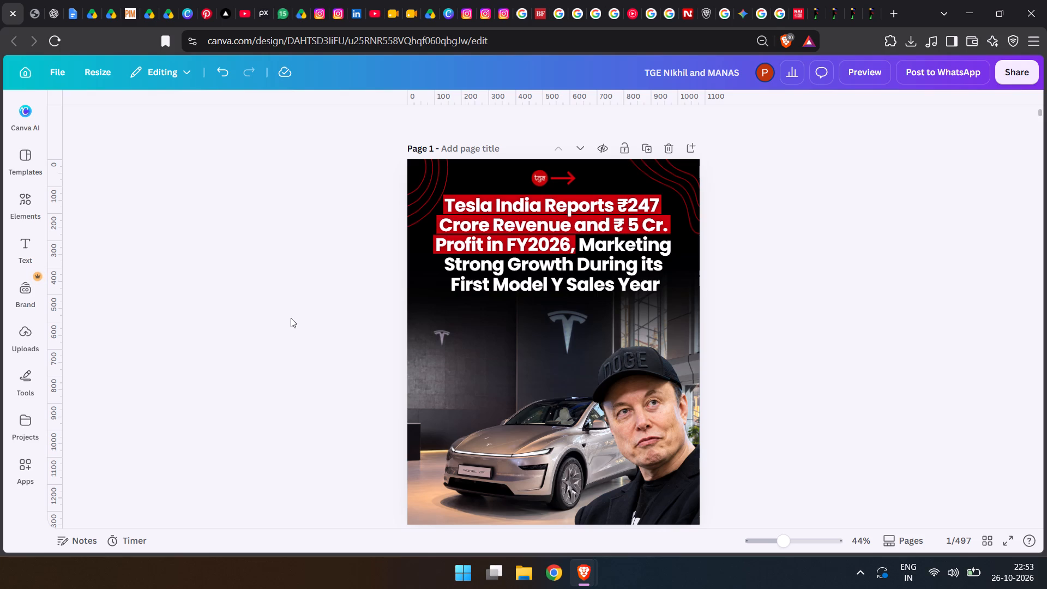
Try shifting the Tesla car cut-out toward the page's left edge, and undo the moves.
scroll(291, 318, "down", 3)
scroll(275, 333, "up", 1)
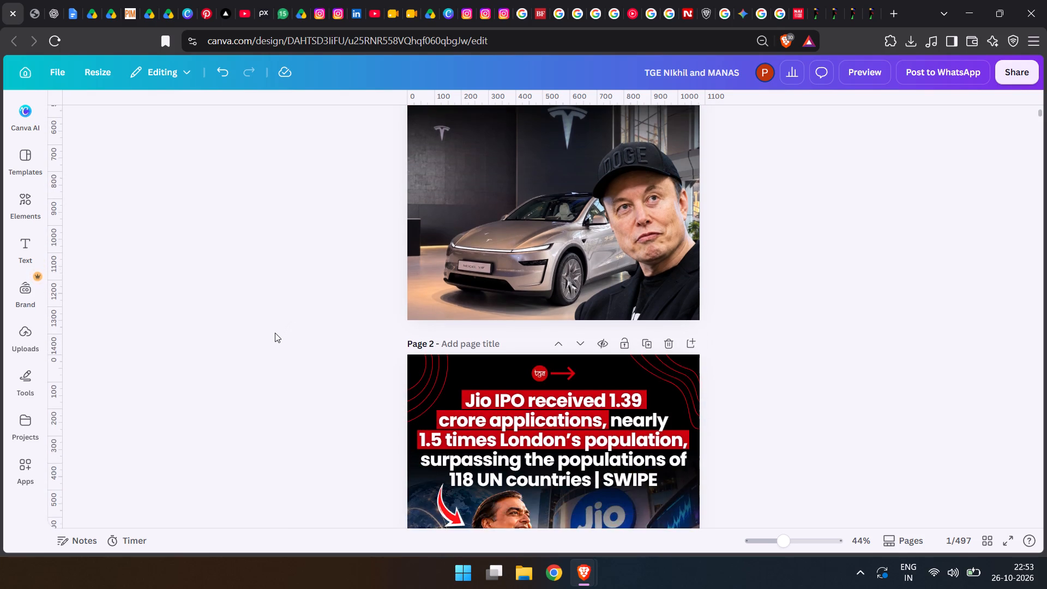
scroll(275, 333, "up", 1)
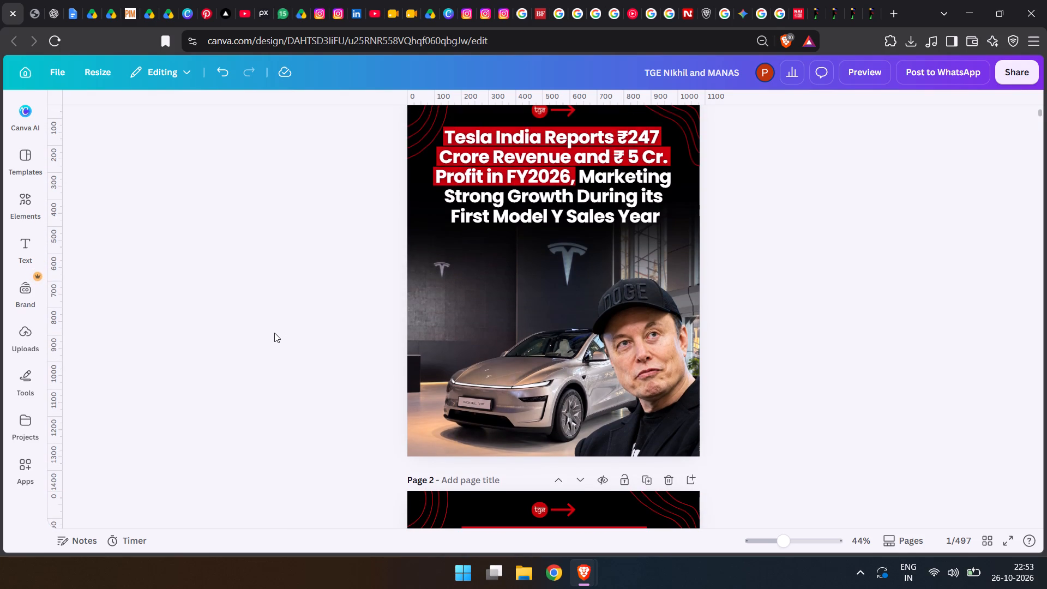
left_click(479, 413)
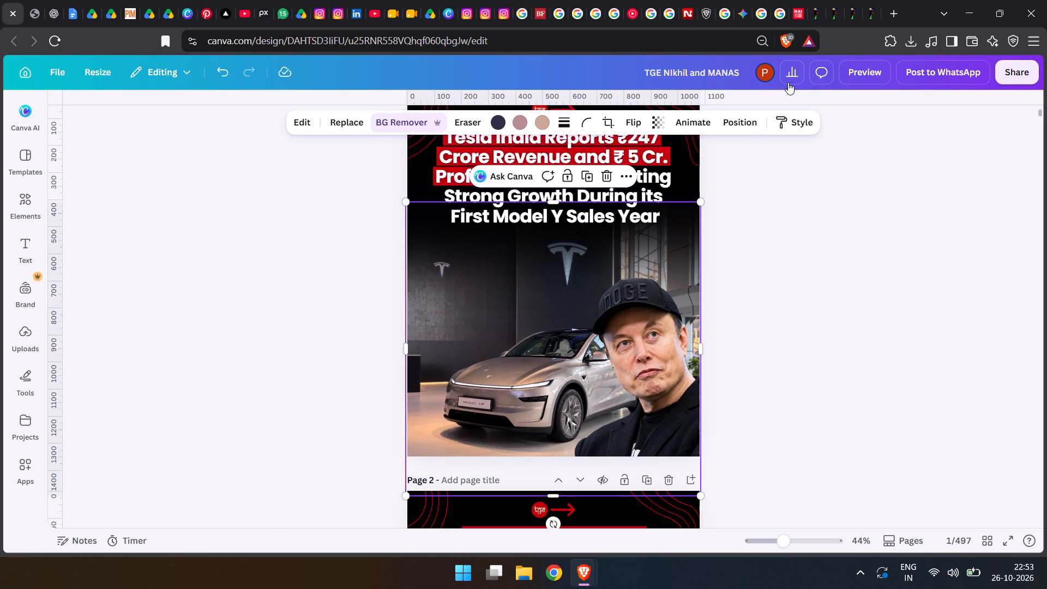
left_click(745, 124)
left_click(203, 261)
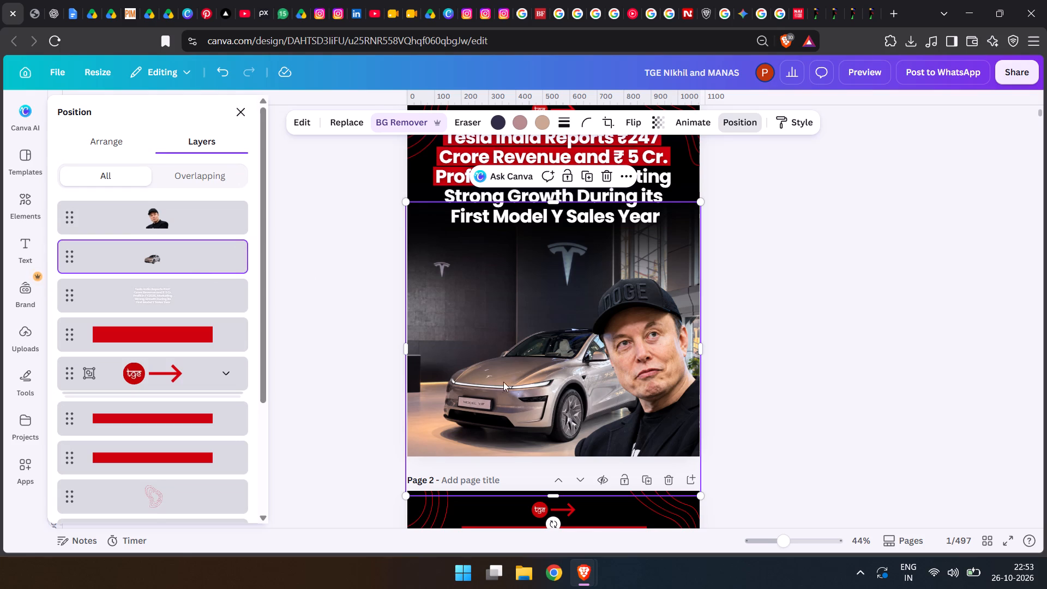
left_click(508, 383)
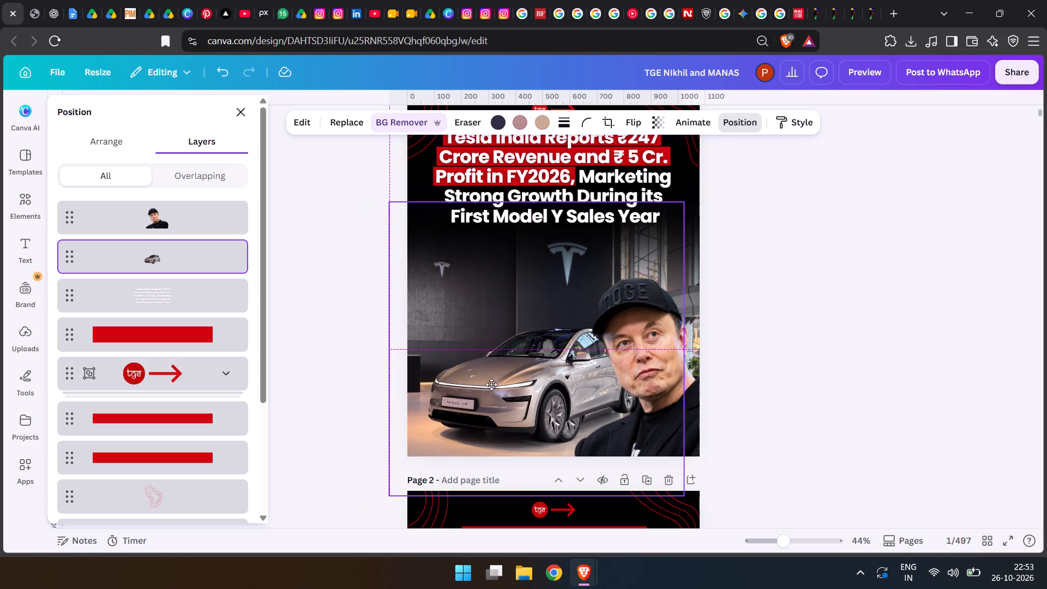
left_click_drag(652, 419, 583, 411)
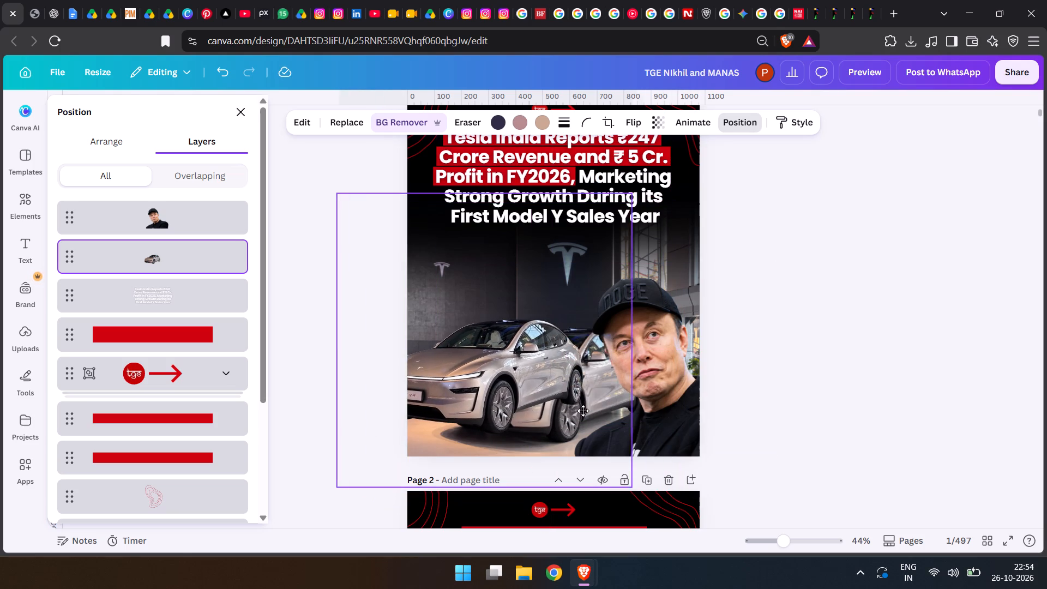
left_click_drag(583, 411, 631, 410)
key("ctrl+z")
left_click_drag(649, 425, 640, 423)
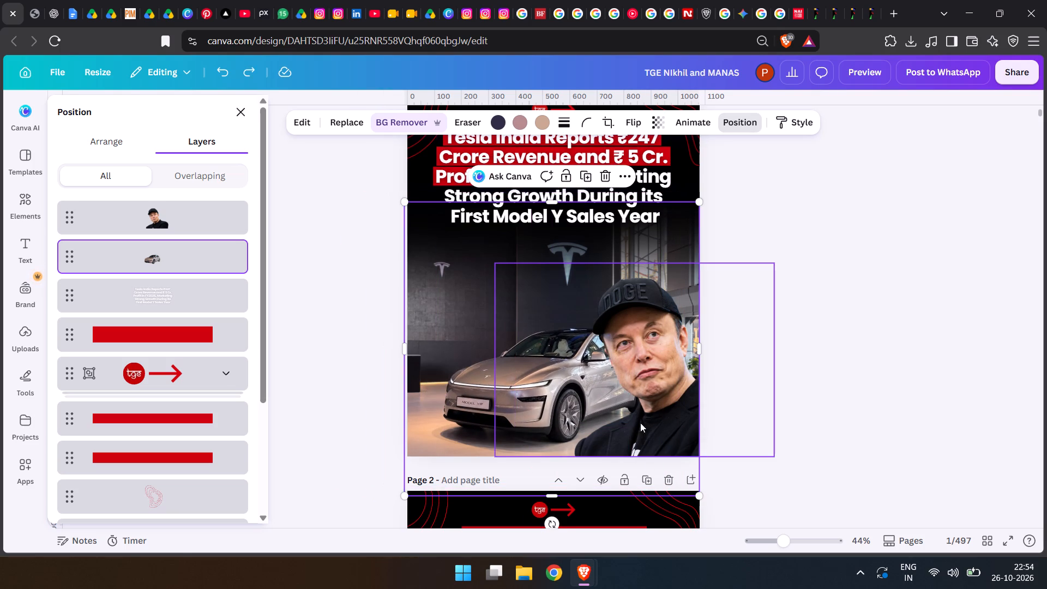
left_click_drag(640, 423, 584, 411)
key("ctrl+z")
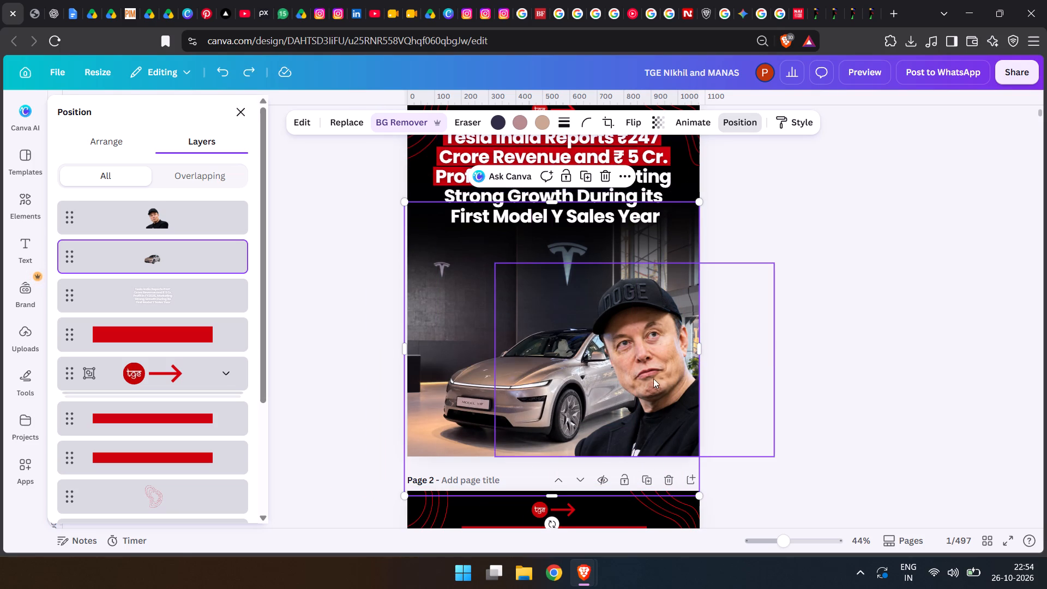
Resize the Elon Musk cut-out slightly smaller than before and reposition it in the page's lower-right corner, overlapping the car's rear.
left_click(658, 387)
left_click_drag(495, 260, 569, 296)
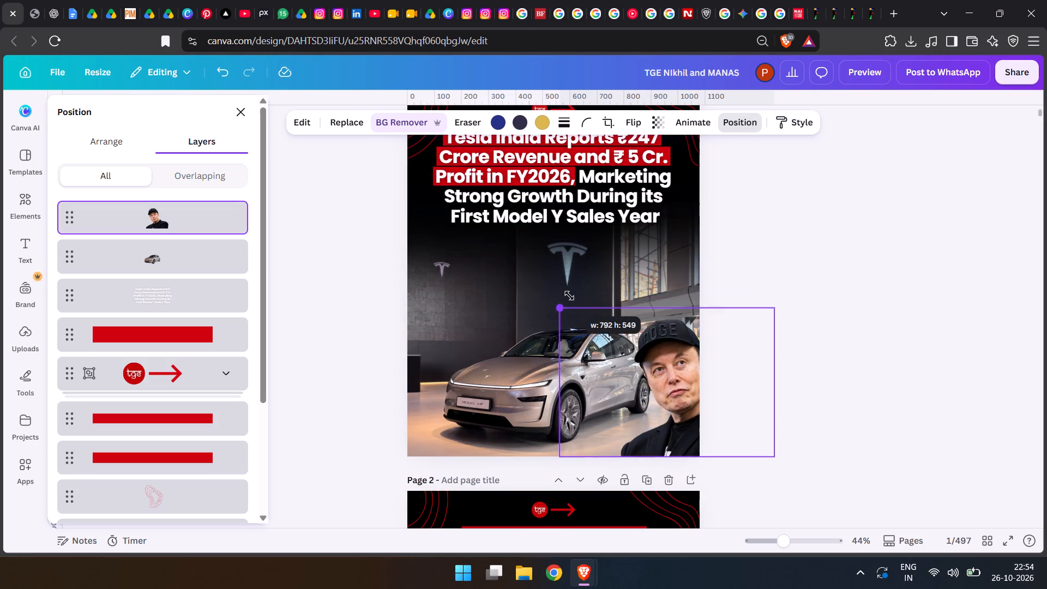
left_click_drag(569, 296, 573, 297)
left_click_drag(735, 396, 726, 386)
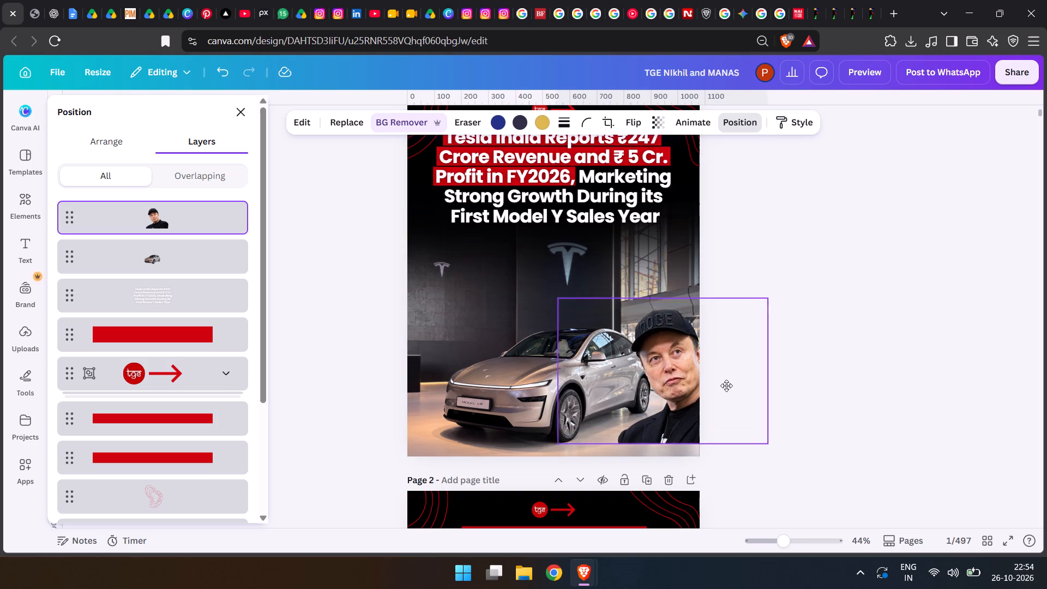
left_click_drag(726, 386, 707, 400)
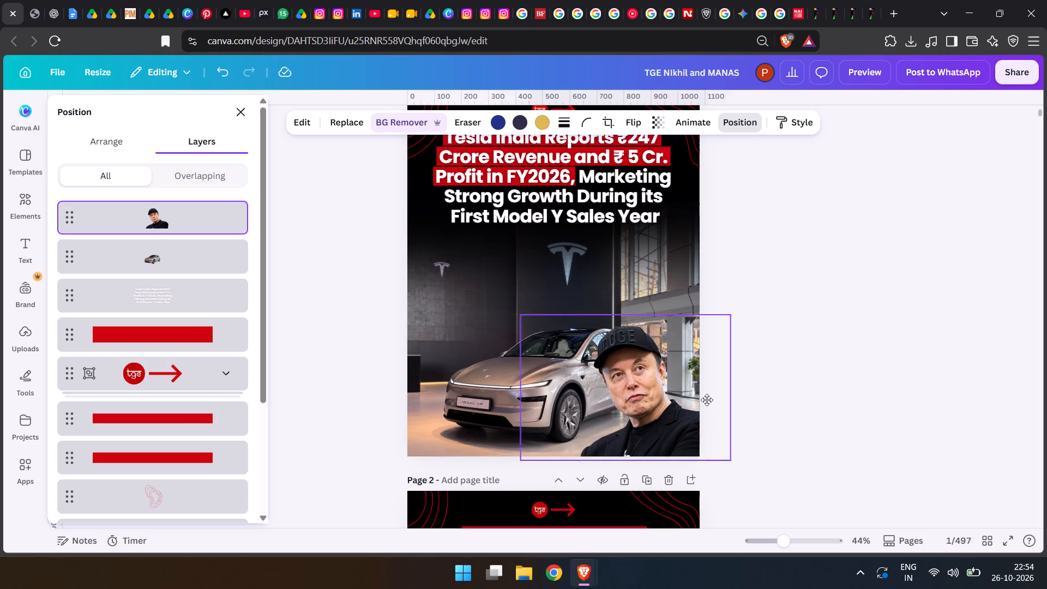
left_click_drag(707, 400, 726, 395)
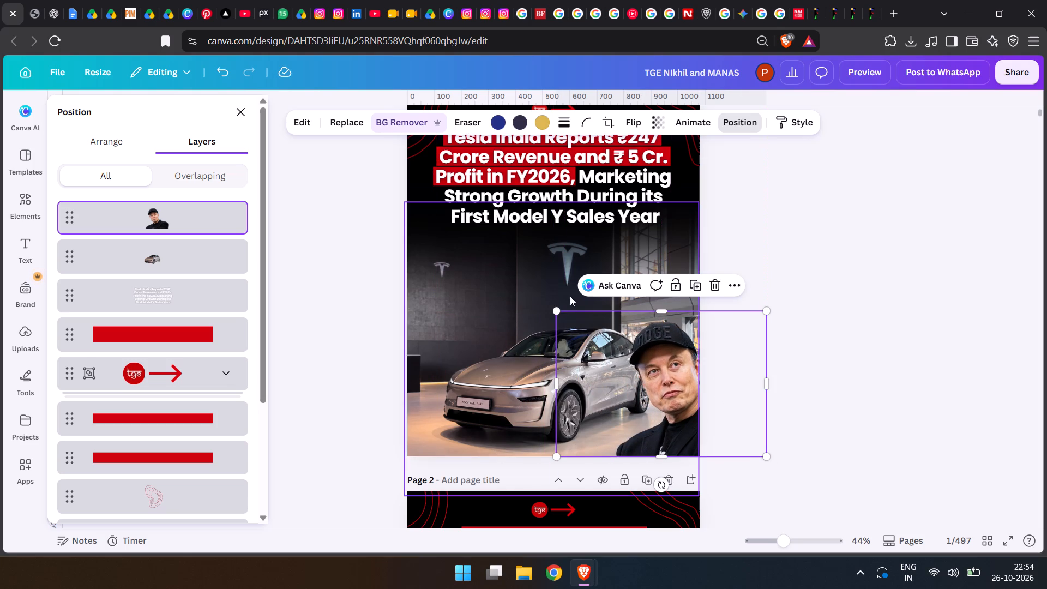
left_click_drag(557, 309, 497, 271)
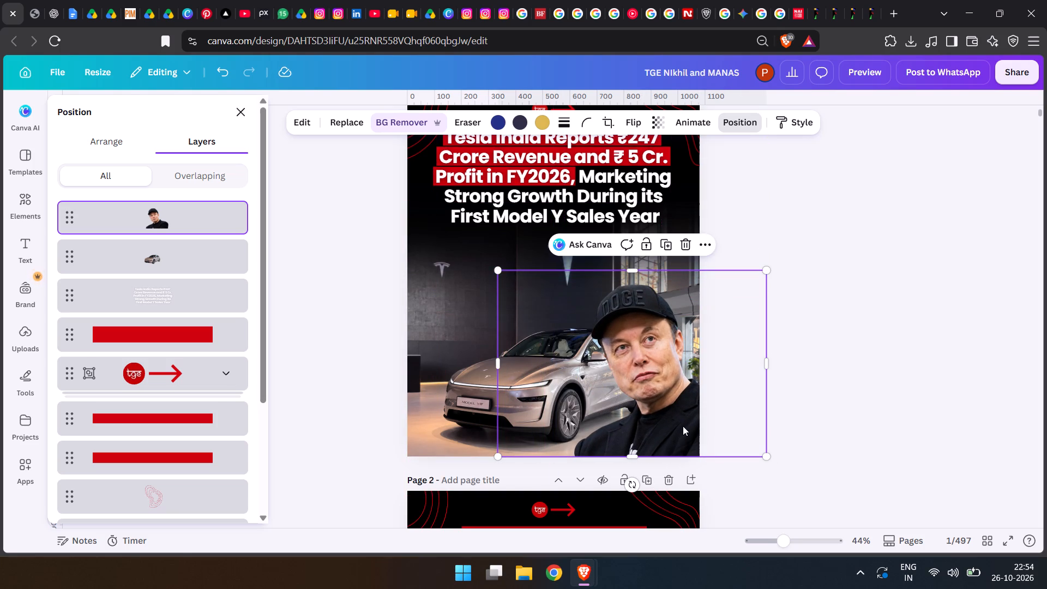
left_click(683, 426)
double_click(849, 400)
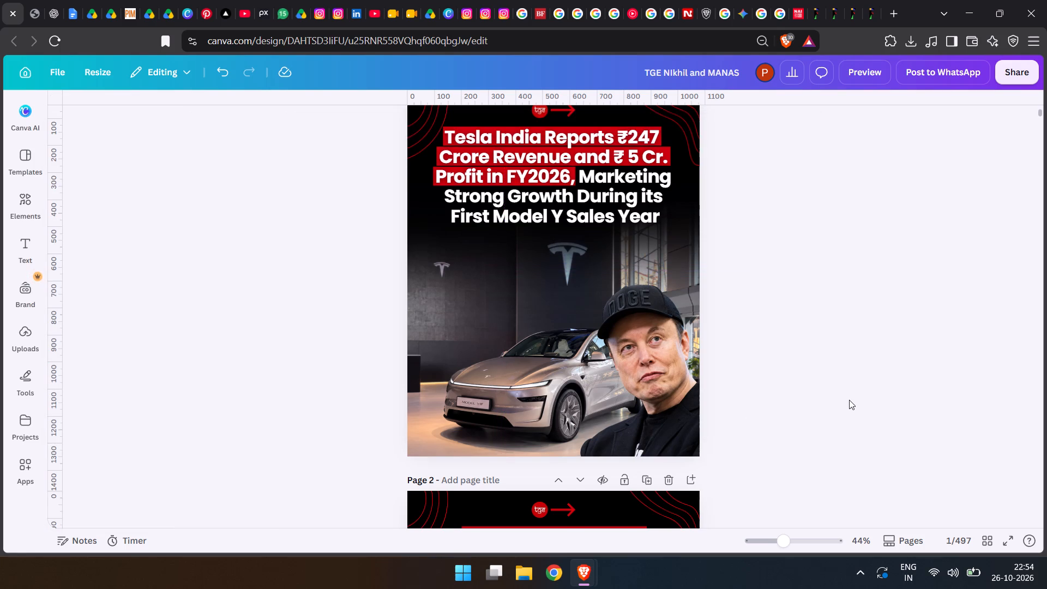
scroll(847, 400, "up", 2)
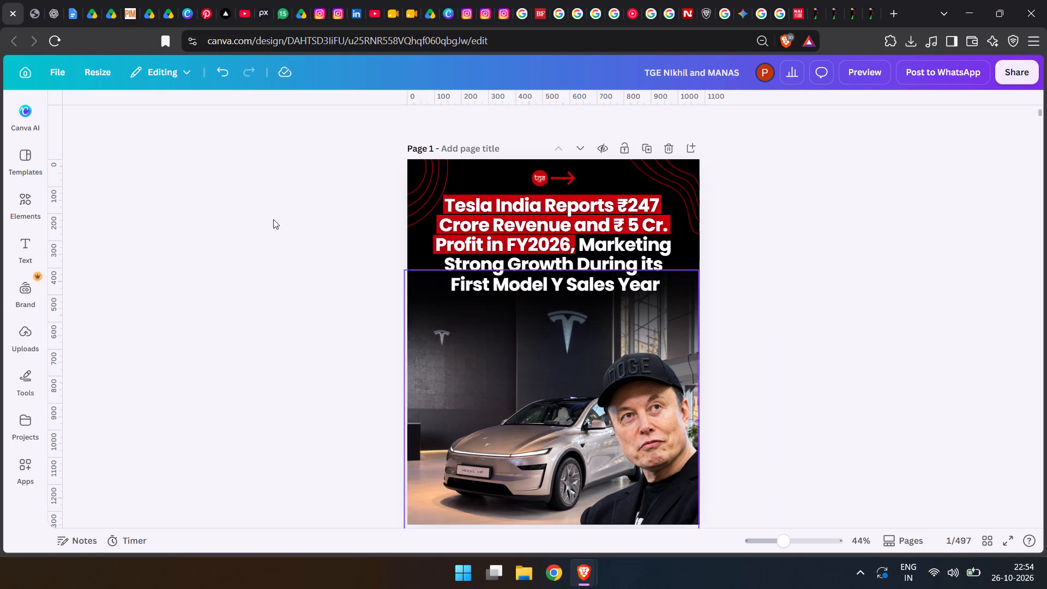
Search the elements library for "india".
left_click(41, 203)
left_click(116, 126)
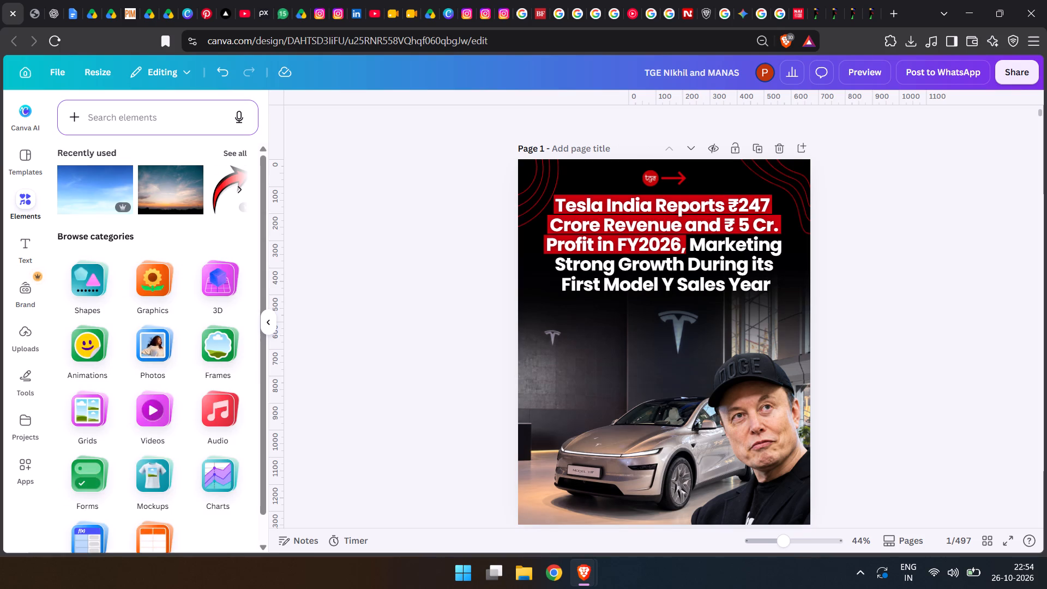
type("indi")
key("space")
left_click(116, 126)
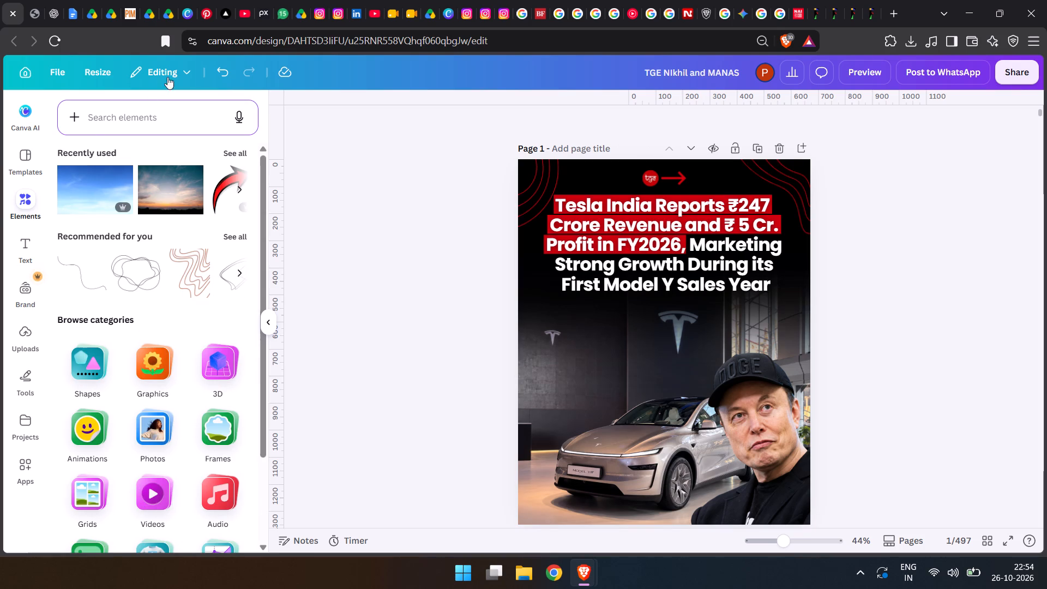
double_click(98, 116)
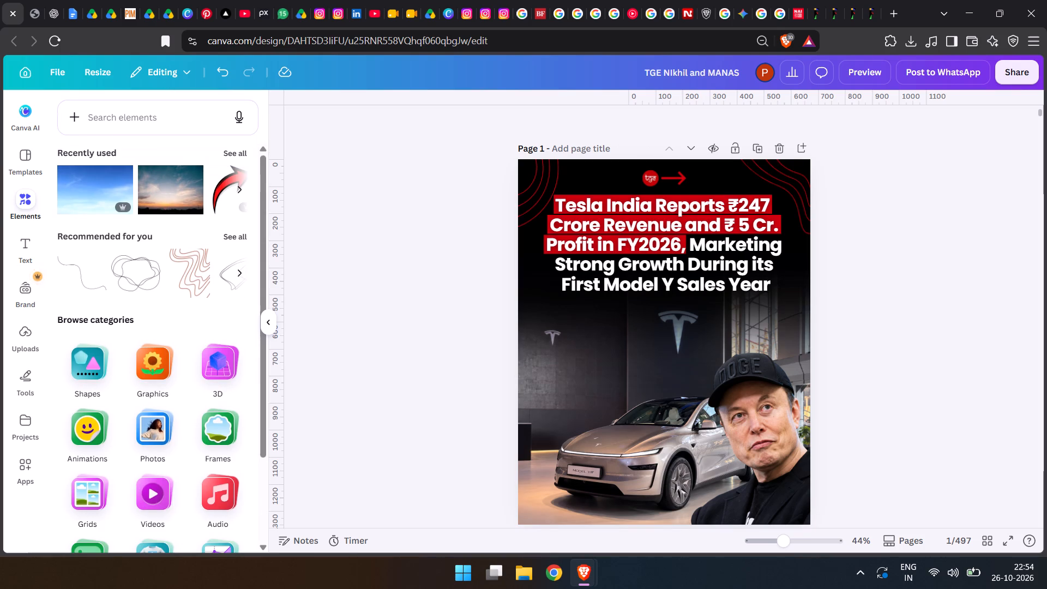
left_click(98, 116)
type("india")
key("space")
key("Return")
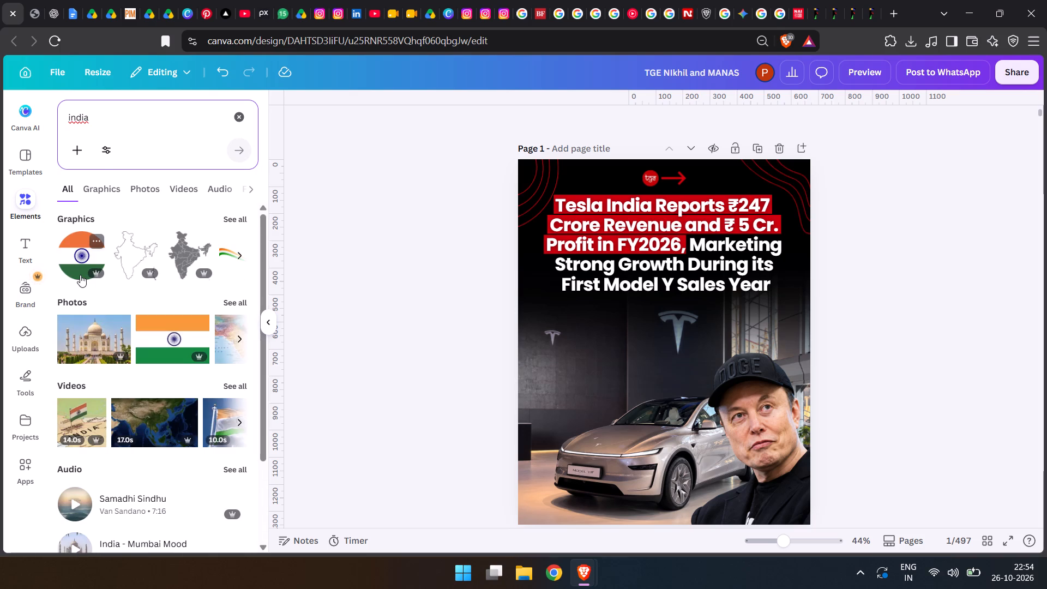
Browse the photo results for "india" for an image that suits the Tesla India post.
left_click(103, 194)
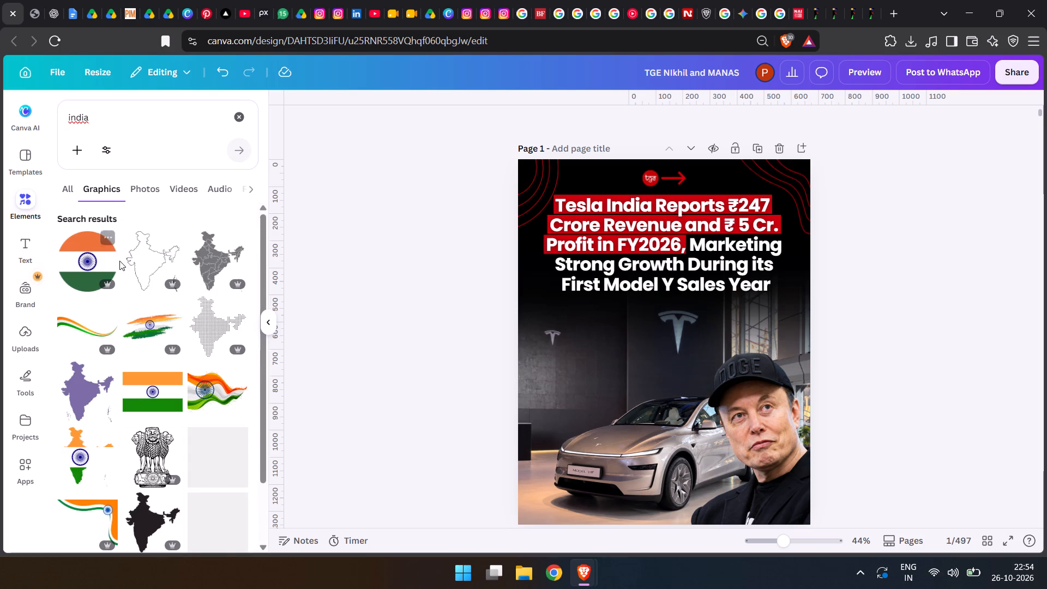
left_click(148, 192)
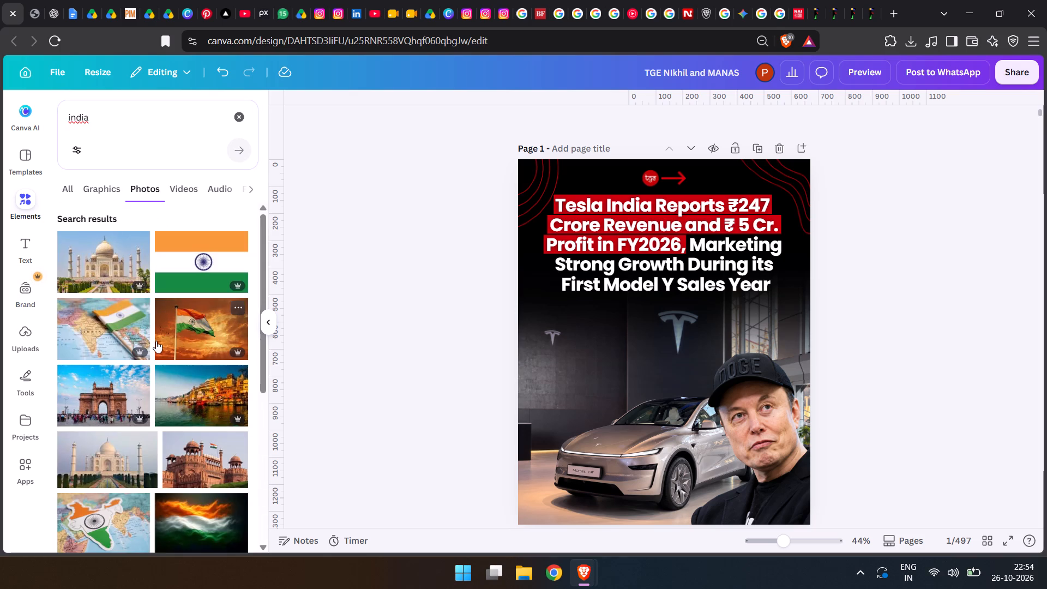
scroll(156, 341, "down", 12)
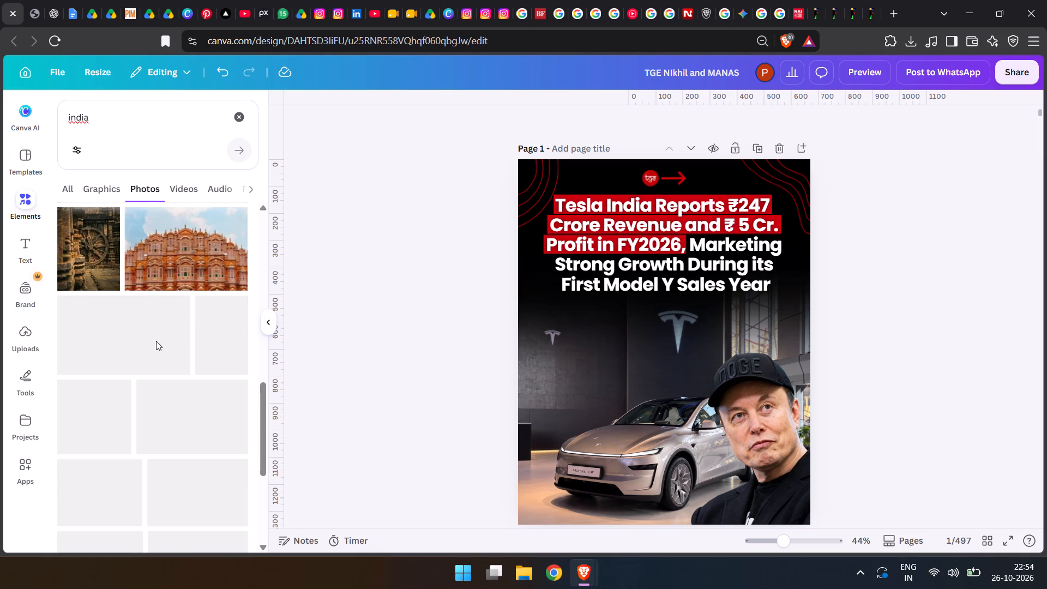
scroll(106, 275, "down", 7)
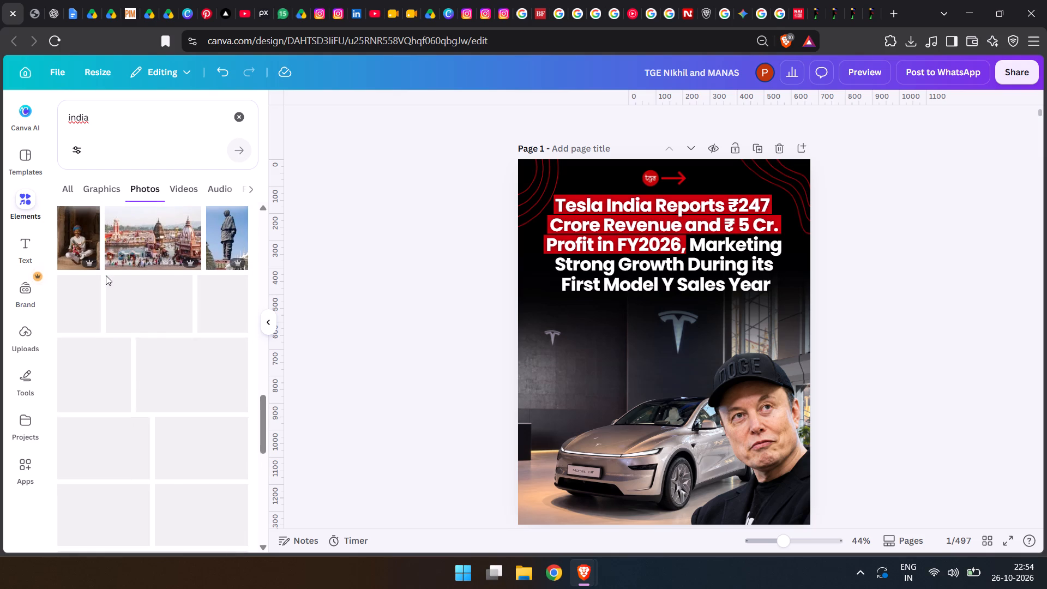
scroll(106, 291, "down", 9)
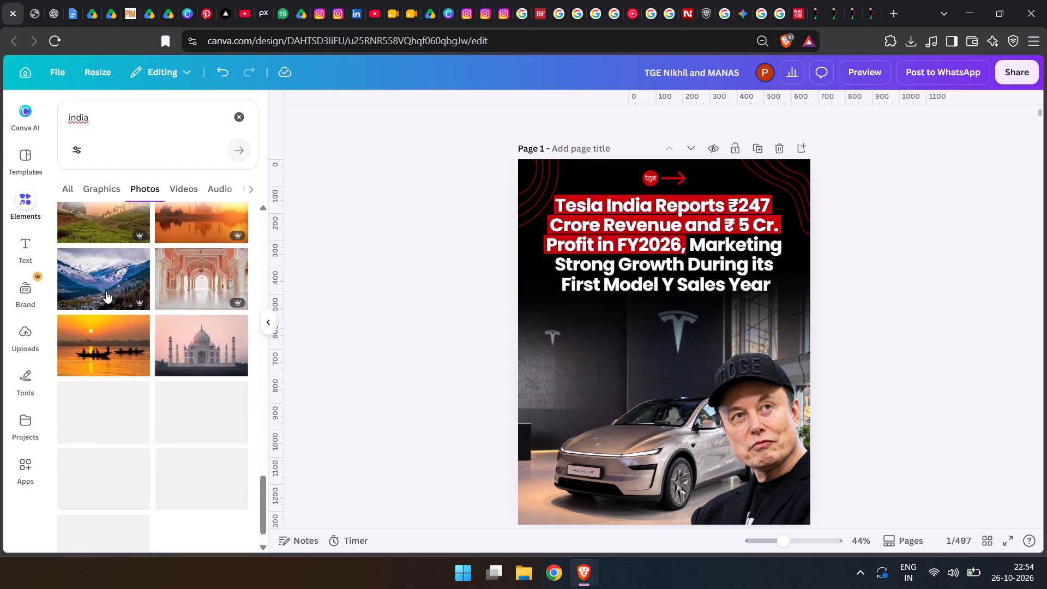
scroll(106, 291, "down", 9)
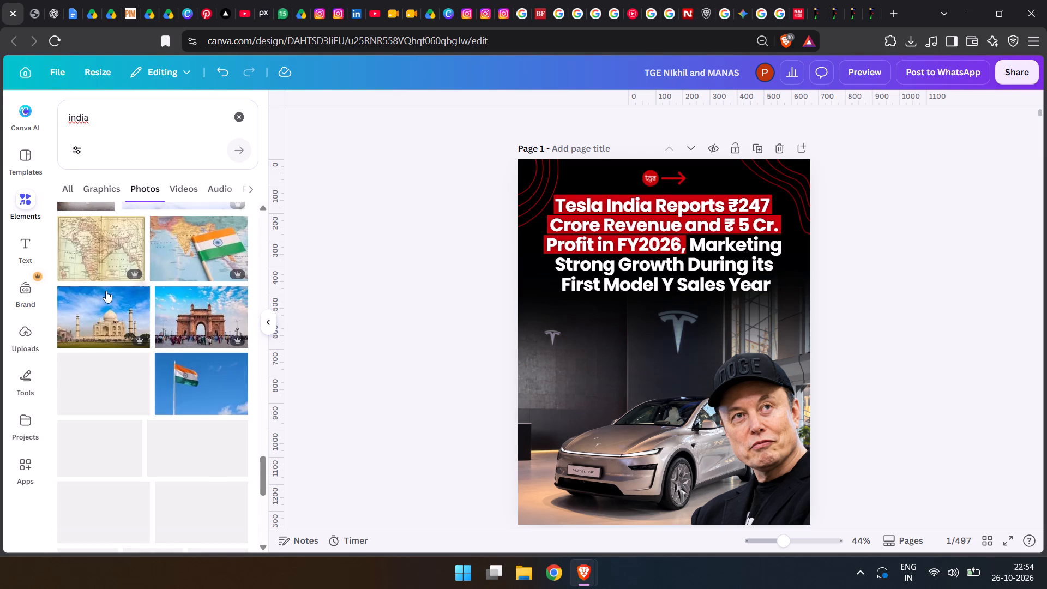
scroll(106, 291, "down", 4)
scroll(142, 330, "down", 3)
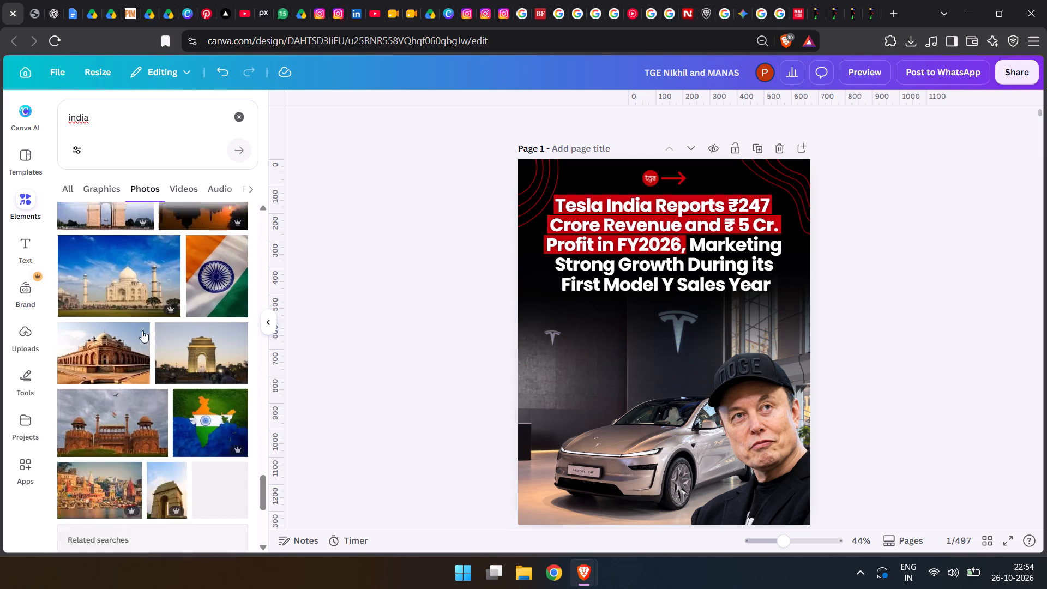
scroll(142, 330, "down", 8)
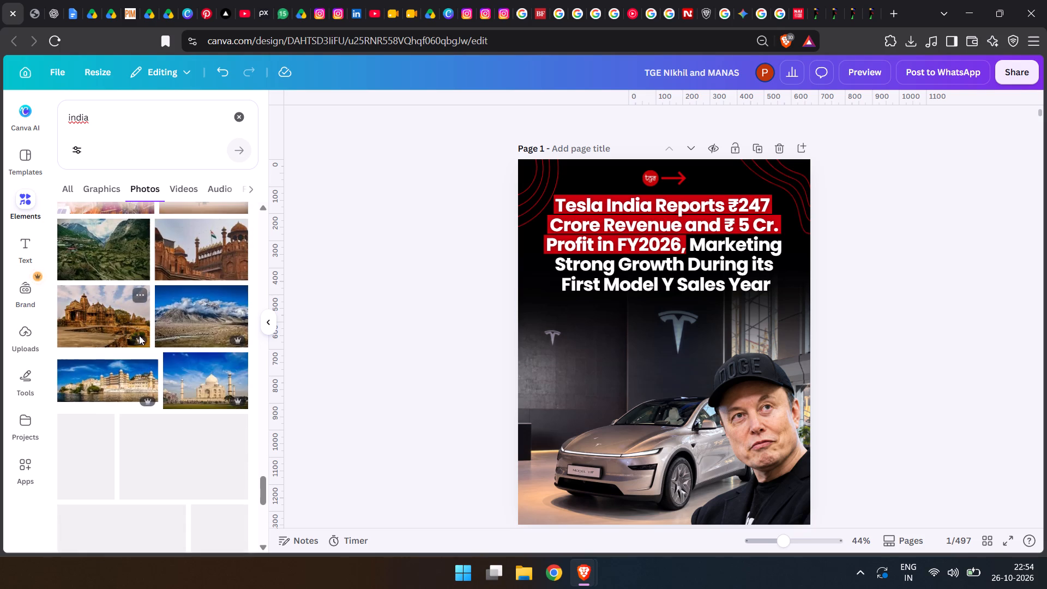
scroll(139, 335, "down", 6)
scroll(148, 333, "up", 5)
scroll(162, 368, "down", 2)
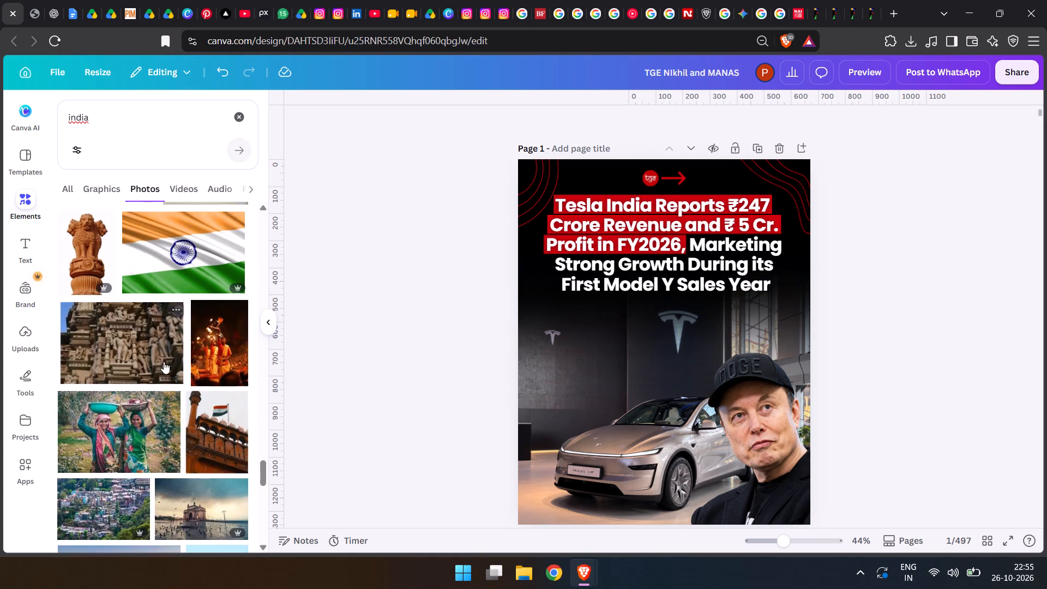
scroll(163, 361, "down", 5)
Browse the graphics results for "india" for an element that suits the Tesla India post.
left_click(97, 187)
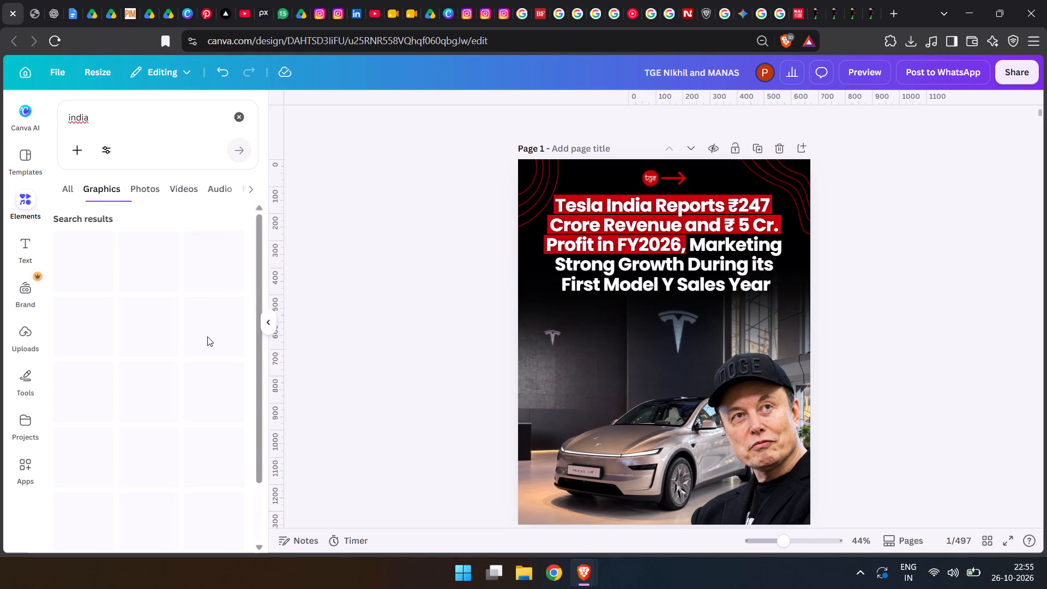
scroll(155, 401, "down", 6)
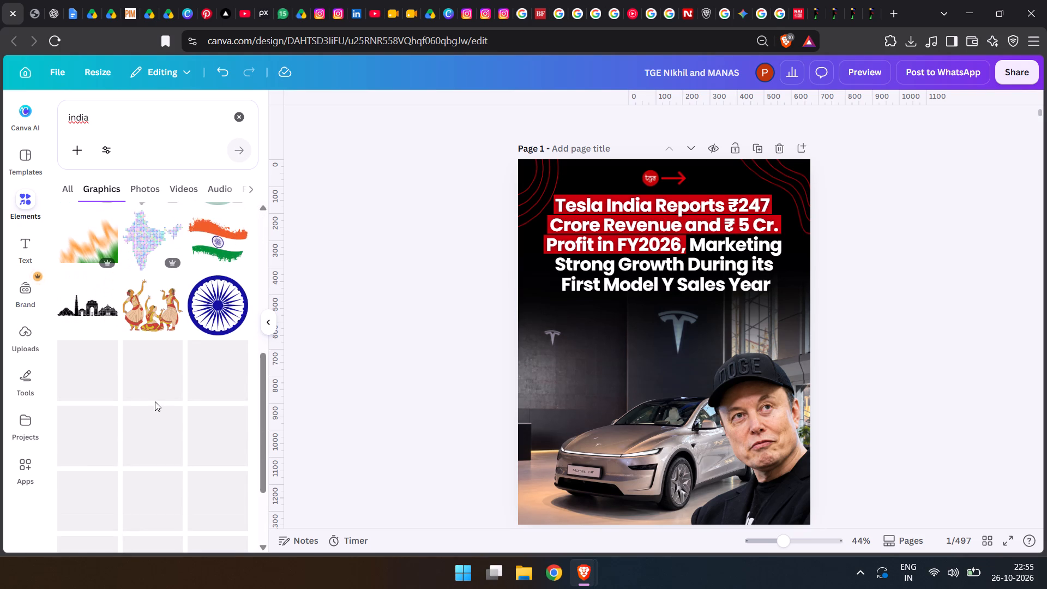
scroll(155, 401, "down", 7)
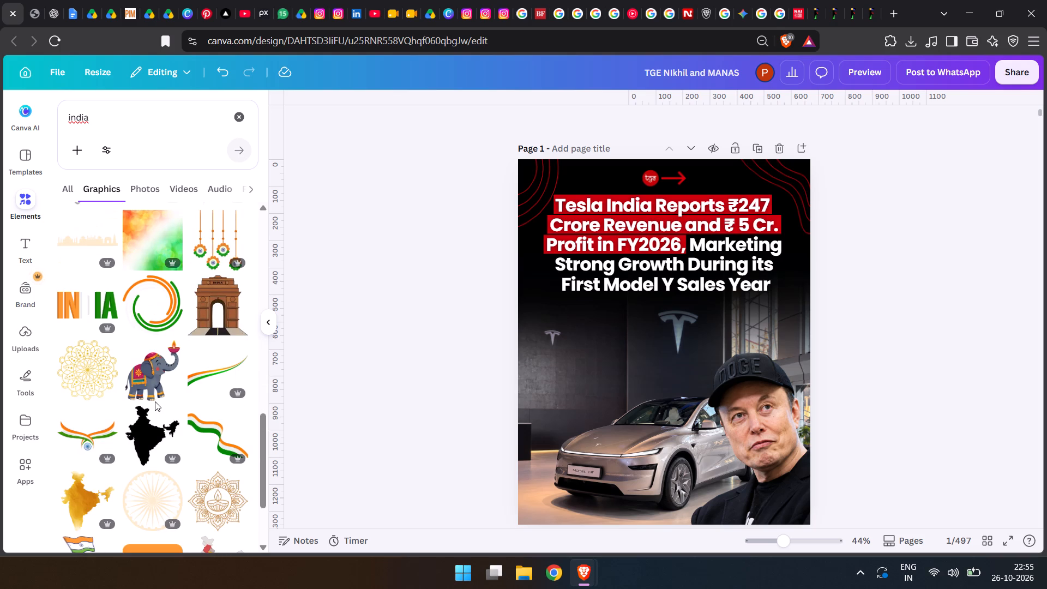
scroll(155, 401, "down", 11)
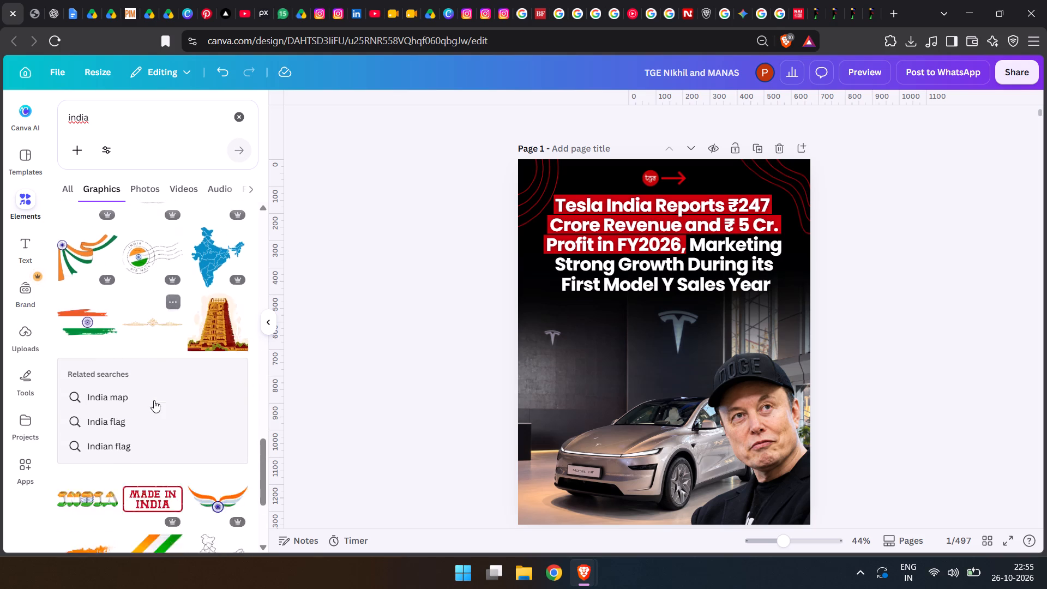
scroll(154, 400, "down", 7)
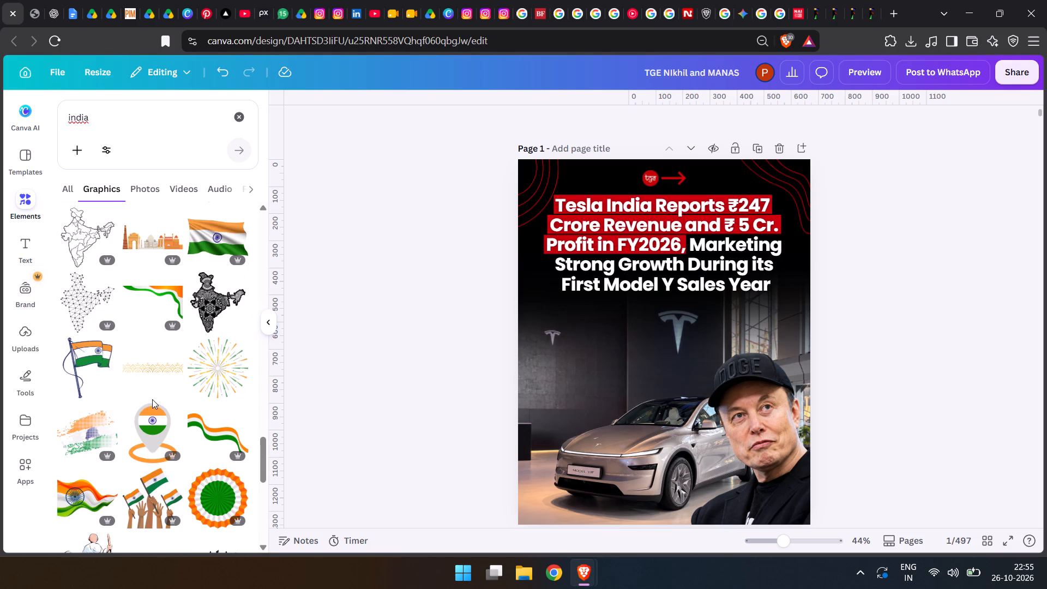
scroll(152, 399, "down", 3)
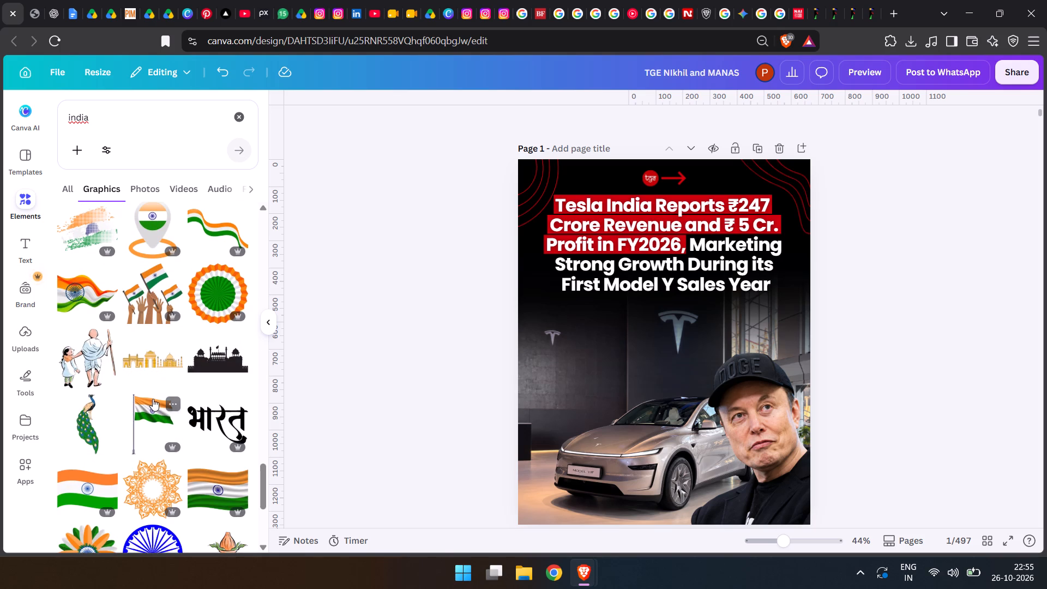
scroll(149, 403, "down", 4)
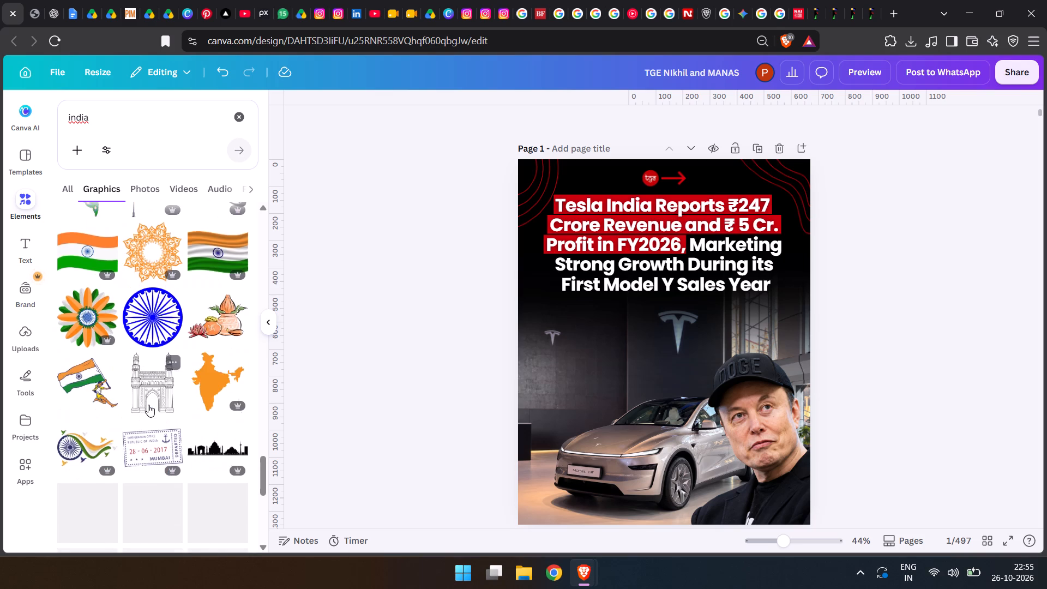
scroll(148, 405, "down", 6)
scroll(148, 405, "up", 8)
scroll(145, 407, "down", 6)
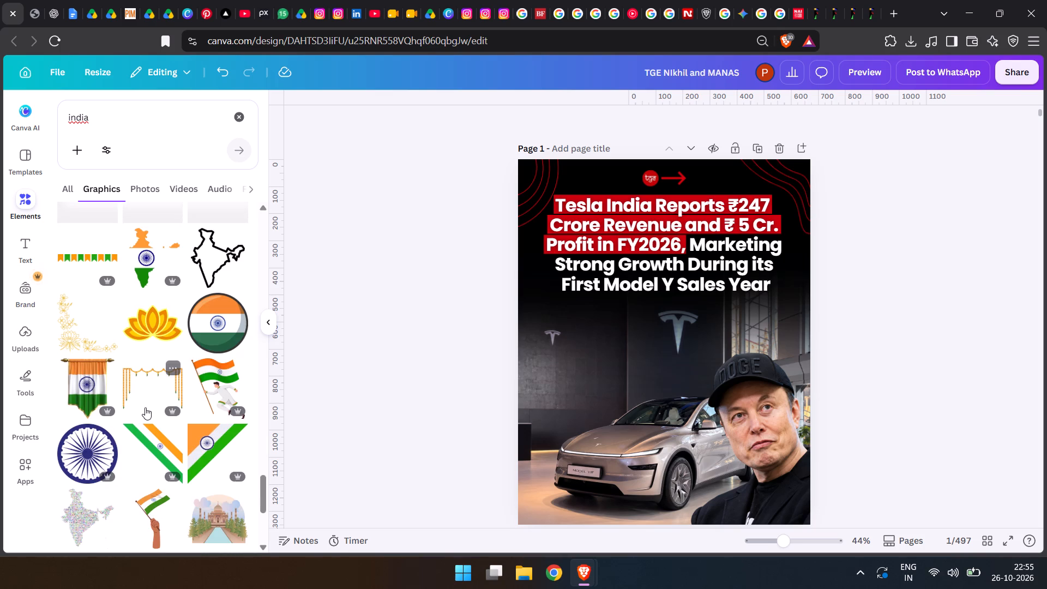
scroll(145, 407, "down", 11)
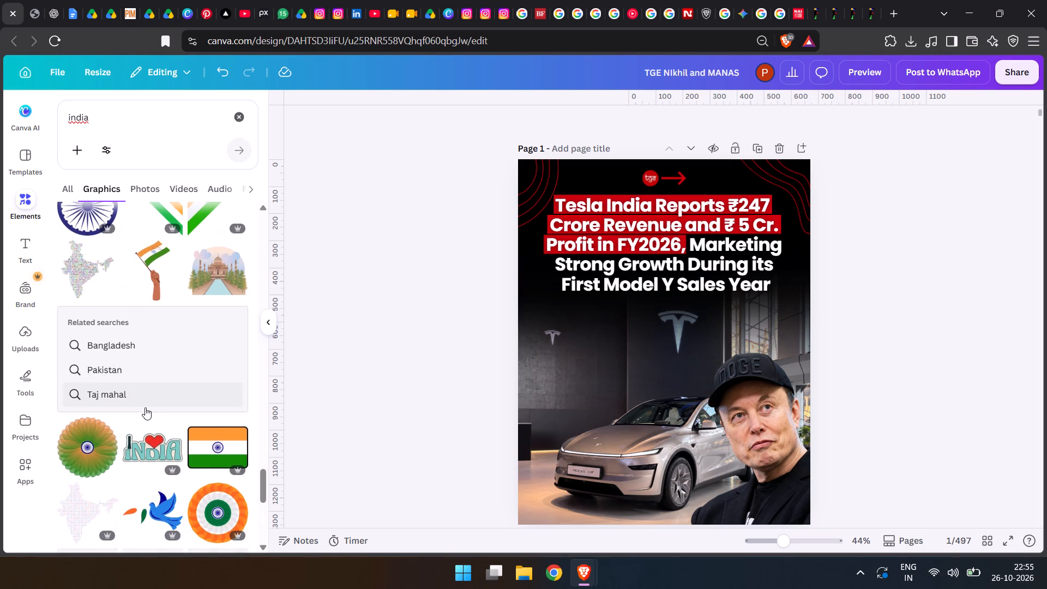
scroll(145, 407, "up", 20)
scroll(145, 407, "up", 20)
scroll(145, 407, "up", 11)
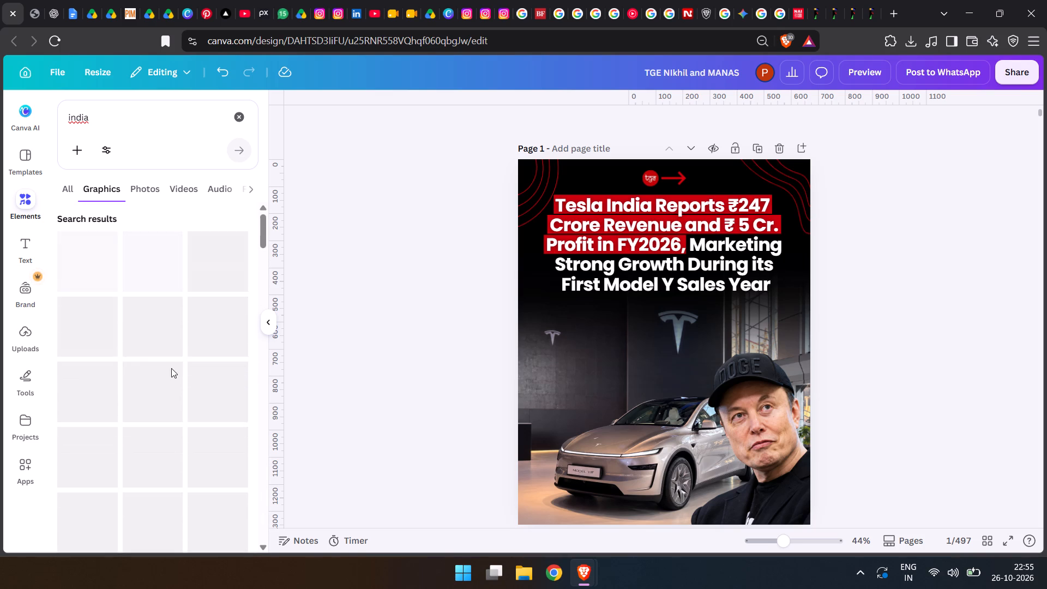
scroll(171, 368, "up", 5)
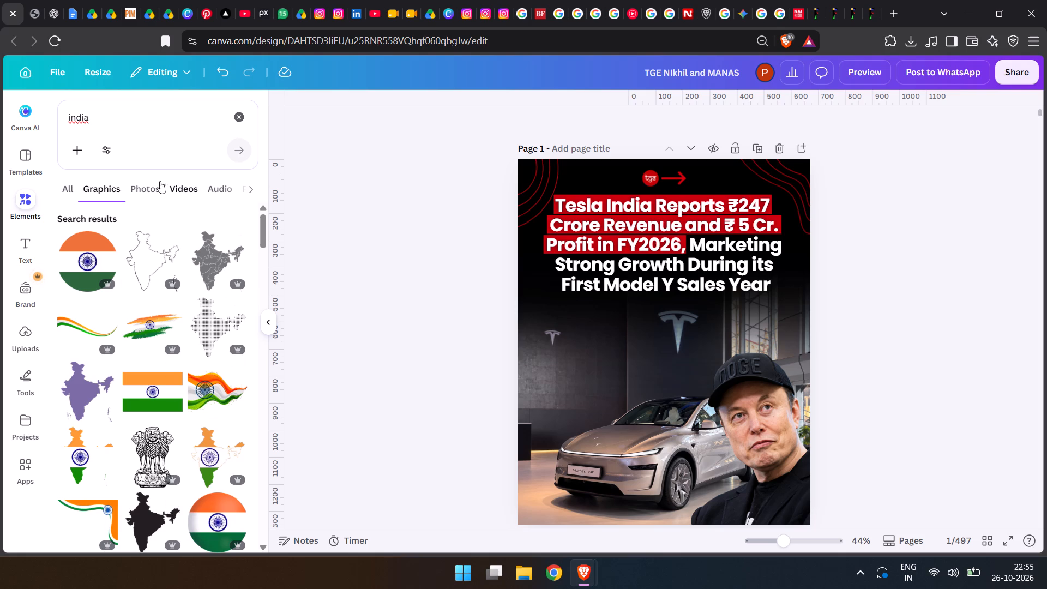
Look through the photo results for "india" again for a suitable image.
left_click(153, 182)
scroll(164, 364, "down", 4)
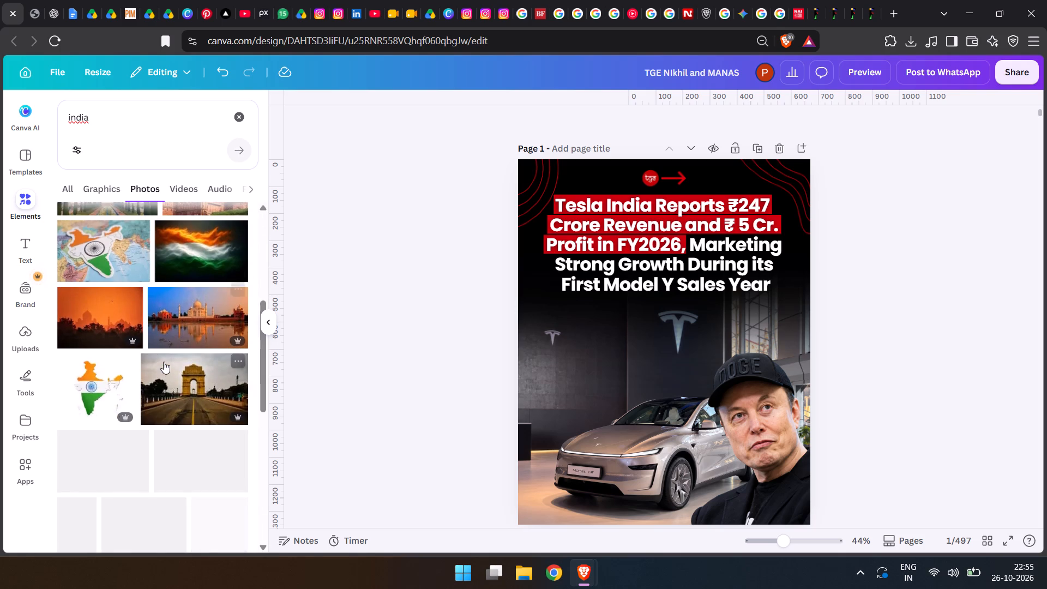
scroll(125, 381, "down", 6)
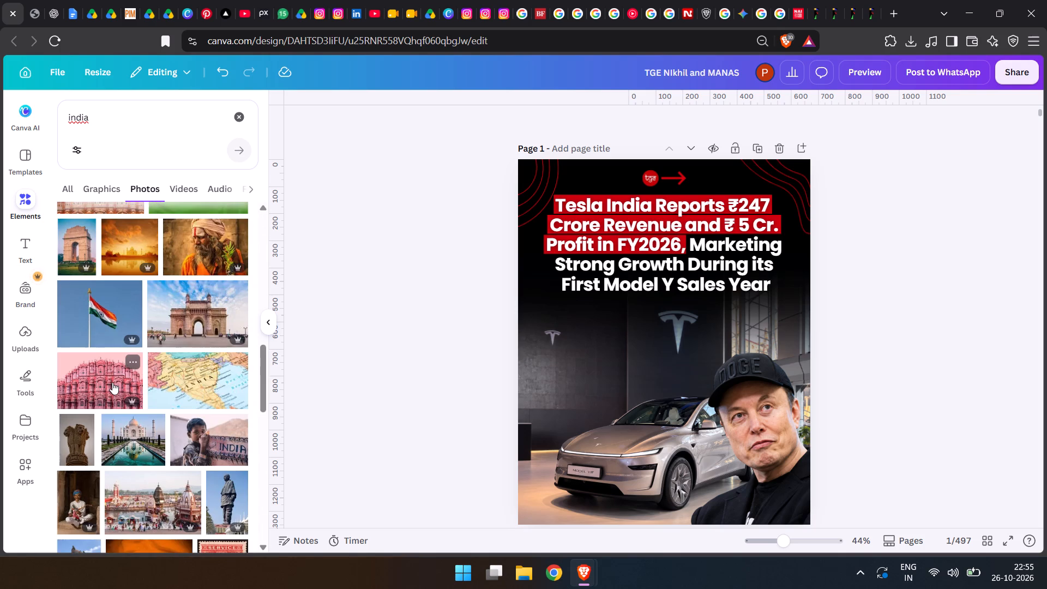
scroll(107, 380, "down", 4)
scroll(107, 380, "up", 1)
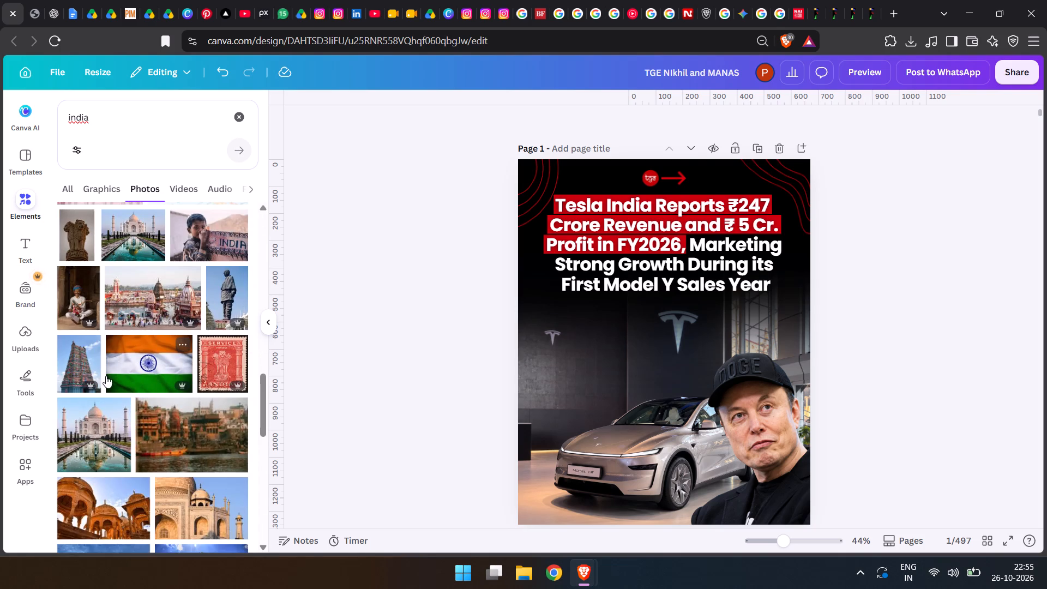
scroll(107, 377, "down", 13)
scroll(107, 366, "up", 8)
scroll(107, 371, "down", 5)
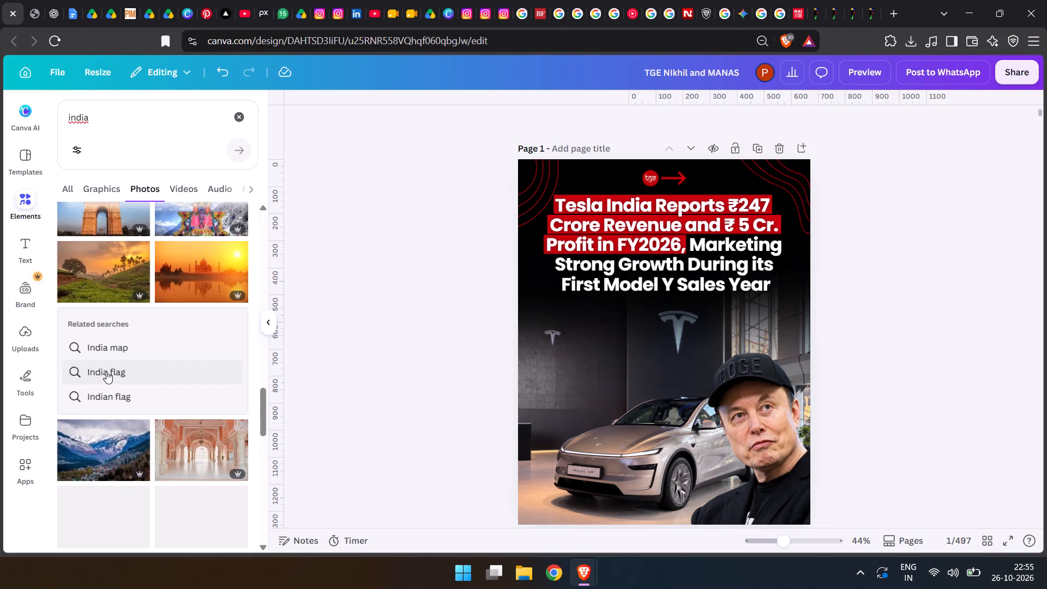
Search photos for "India flag" and add the flowing-fabric Indian flag on a white background to the page.
left_click(102, 382)
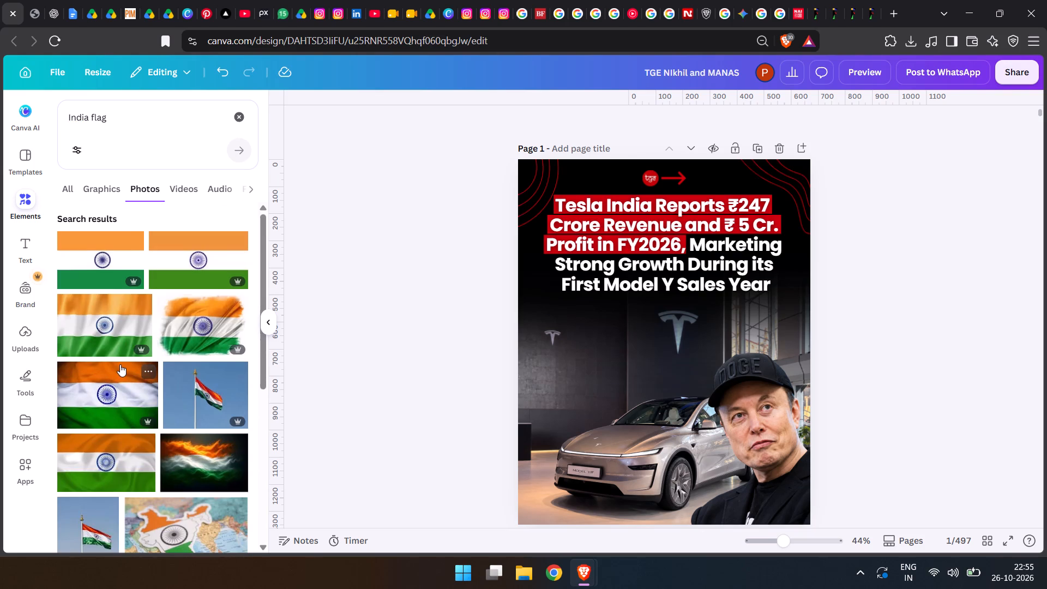
scroll(120, 364, "down", 9)
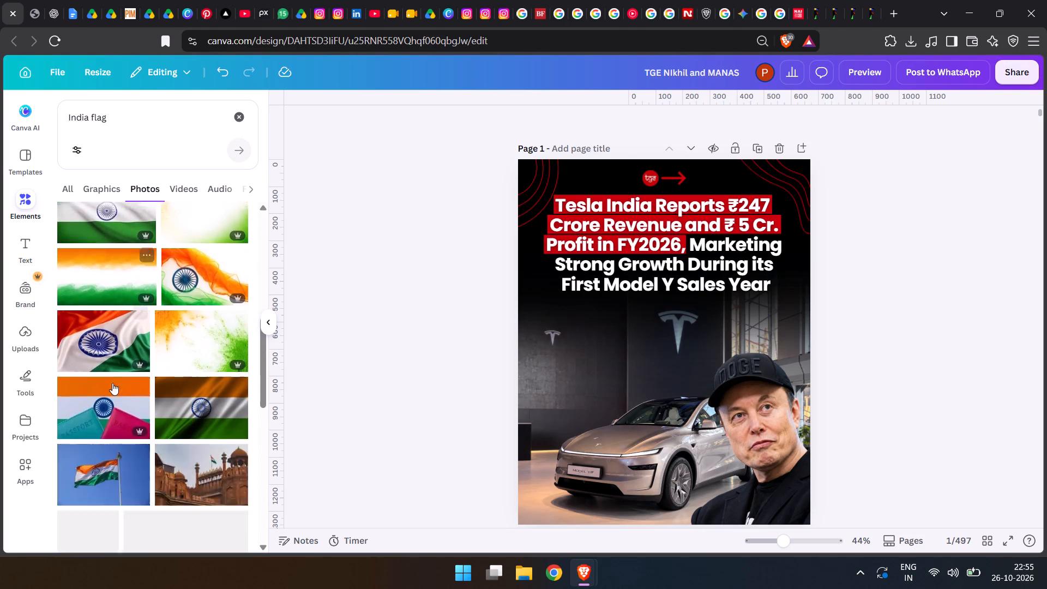
scroll(112, 383, "down", 4)
scroll(111, 382, "up", 4)
scroll(111, 383, "down", 6)
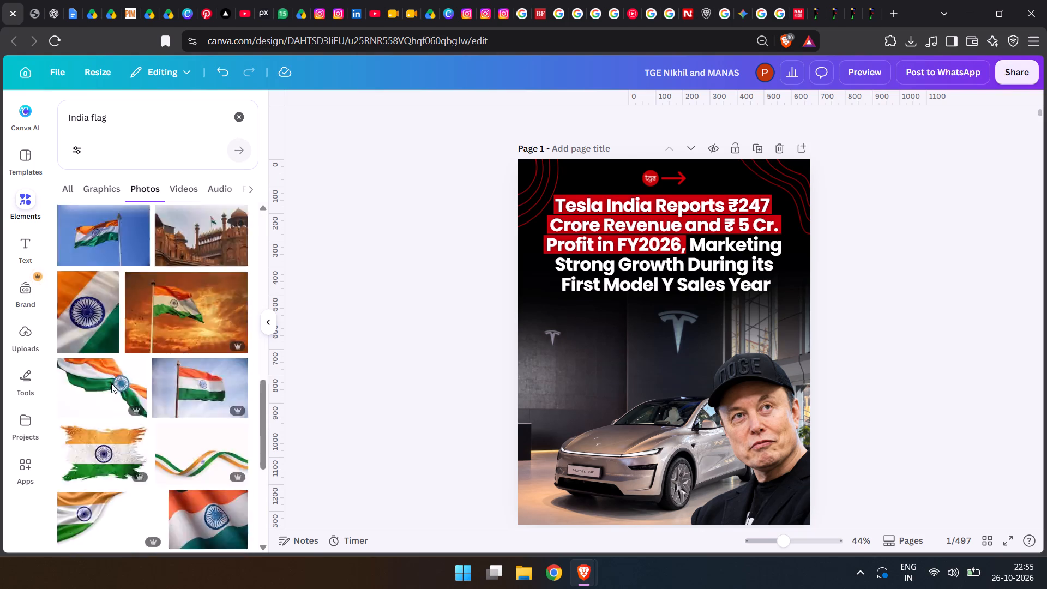
scroll(111, 383, "down", 2)
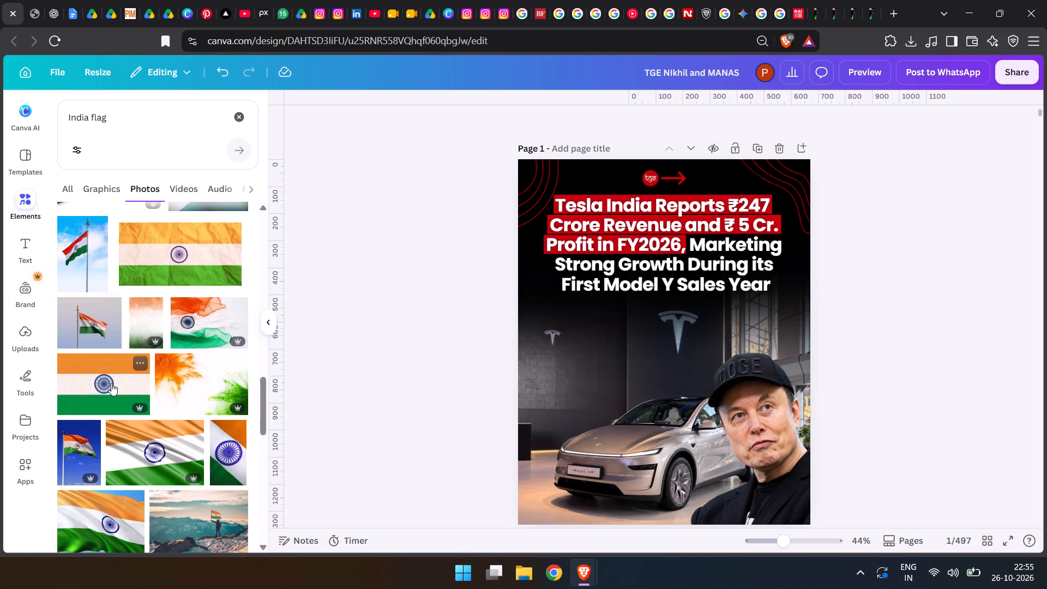
left_click(203, 315)
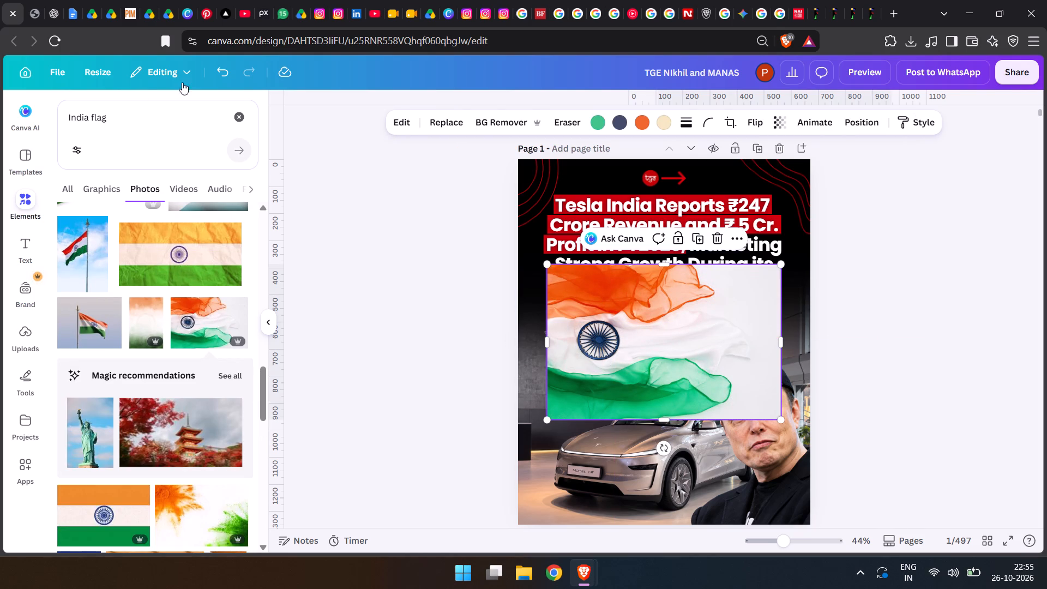
Add a circular frame from the basic shape frames and fill it with the Indian flag photo.
left_click(239, 116)
left_click(310, 277)
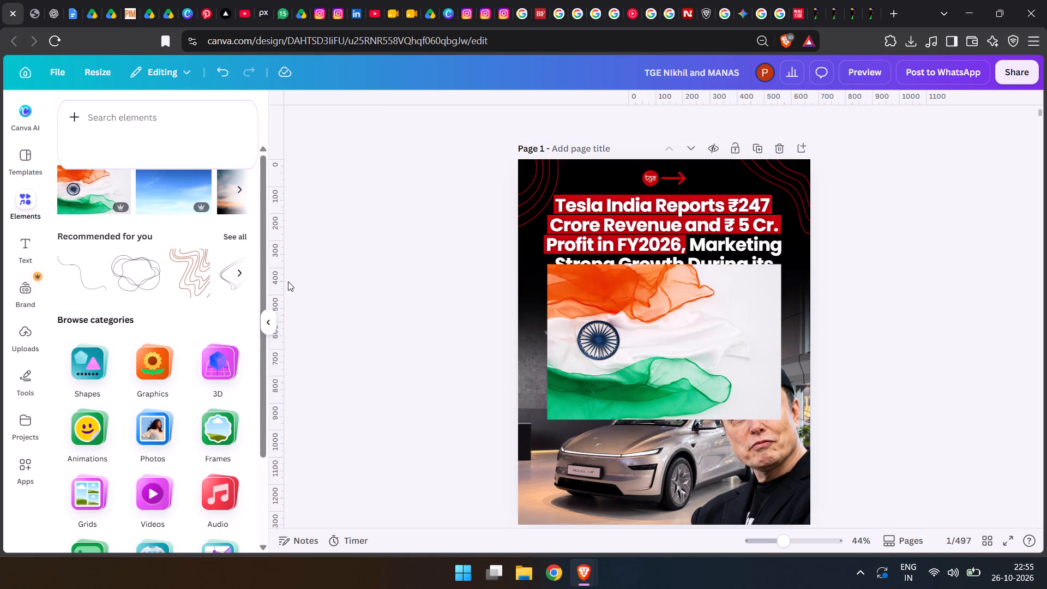
left_click(219, 422)
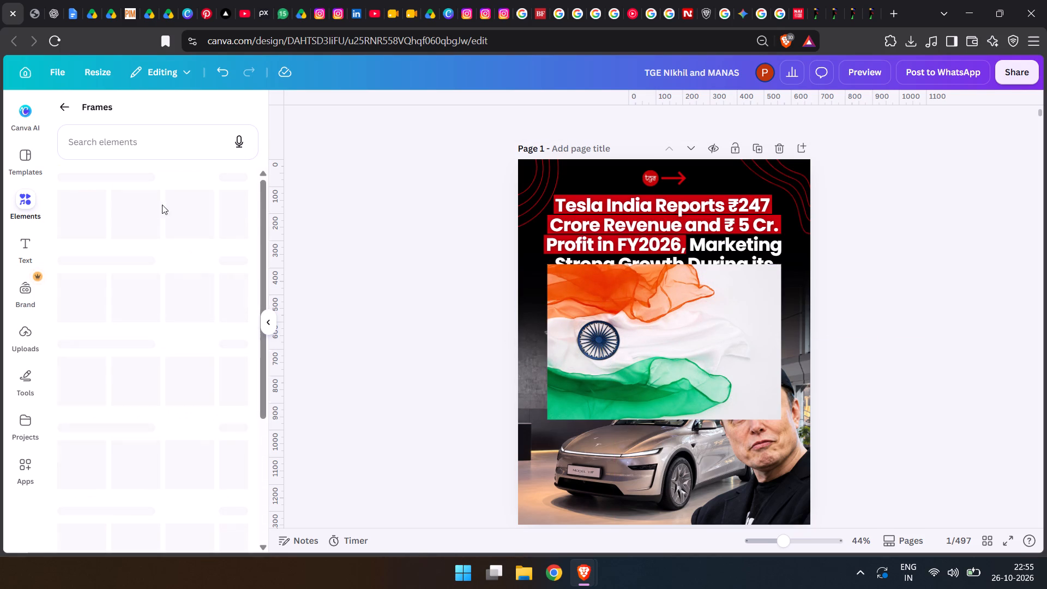
left_click(179, 226)
left_click_drag(649, 354, 596, 352)
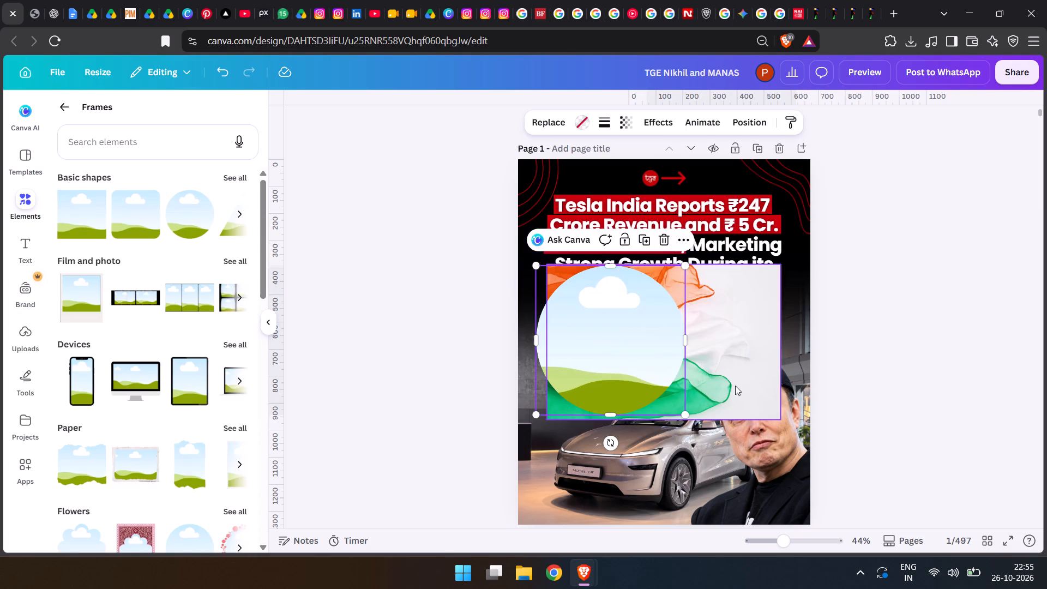
left_click_drag(736, 386, 592, 359)
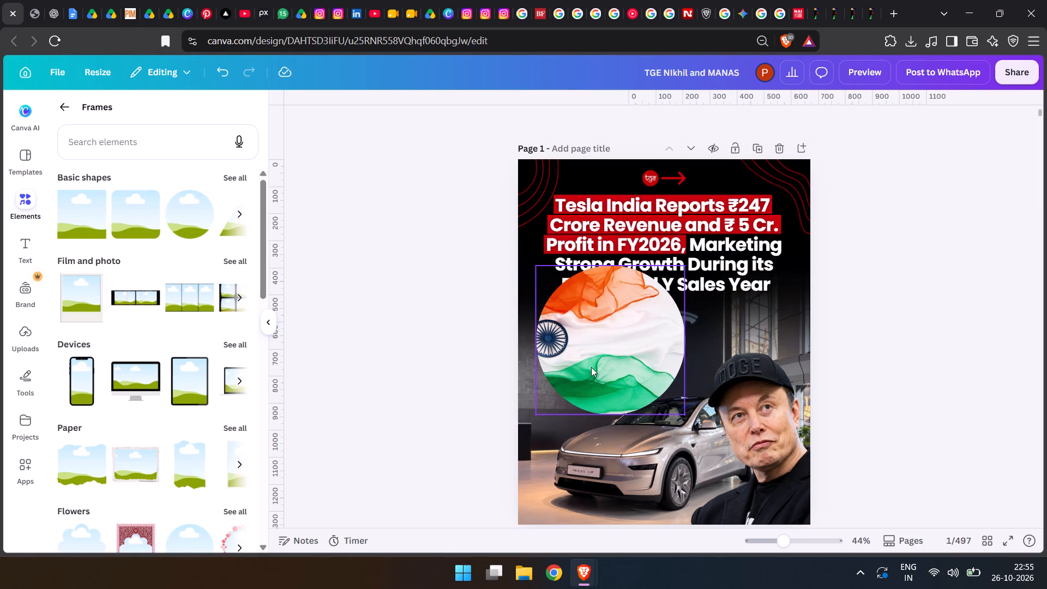
Move the circular frame slightly down and shift the flag photo inside it so the whole Ashoka Chakra sits nearer the centre.
left_click_drag(587, 360, 594, 378)
double_click(594, 378)
left_click_drag(593, 374, 618, 375)
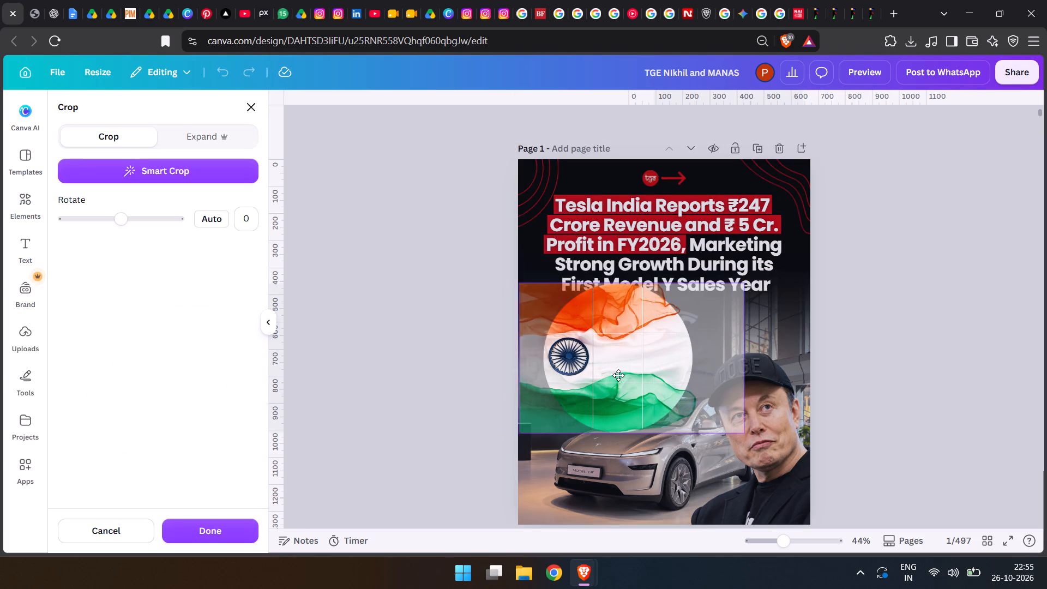
left_click_drag(618, 375, 633, 375)
double_click(344, 377)
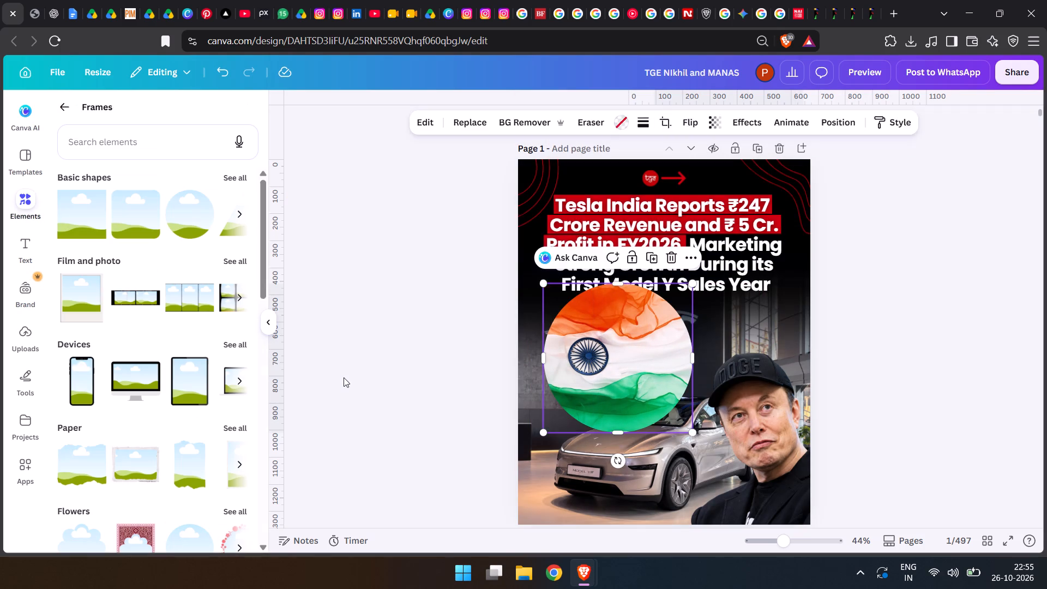
double_click(598, 375)
left_click_drag(598, 375, 615, 376)
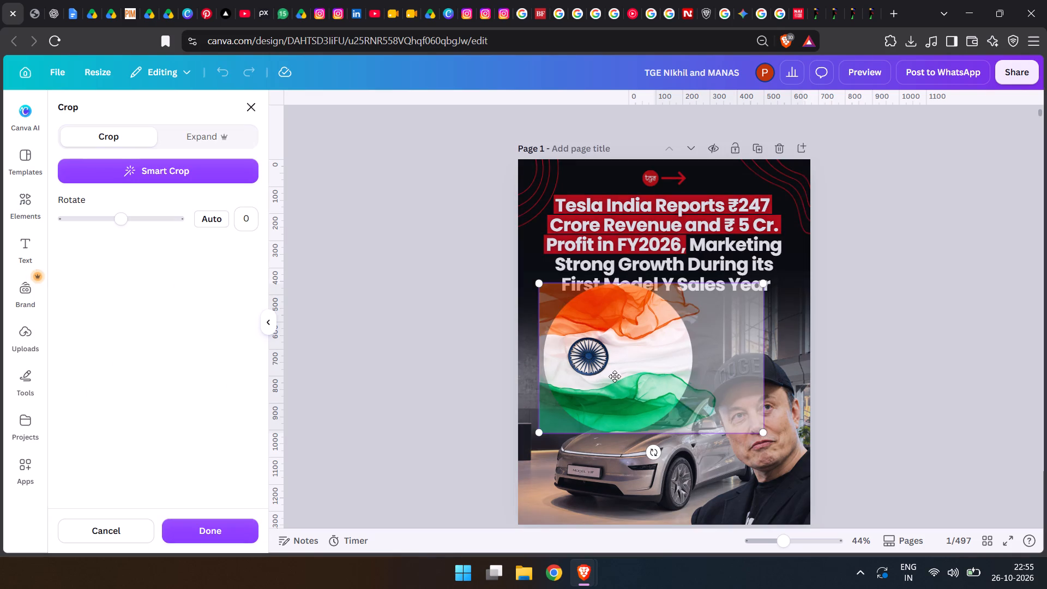
left_click_drag(615, 376, 629, 376)
double_click(355, 422)
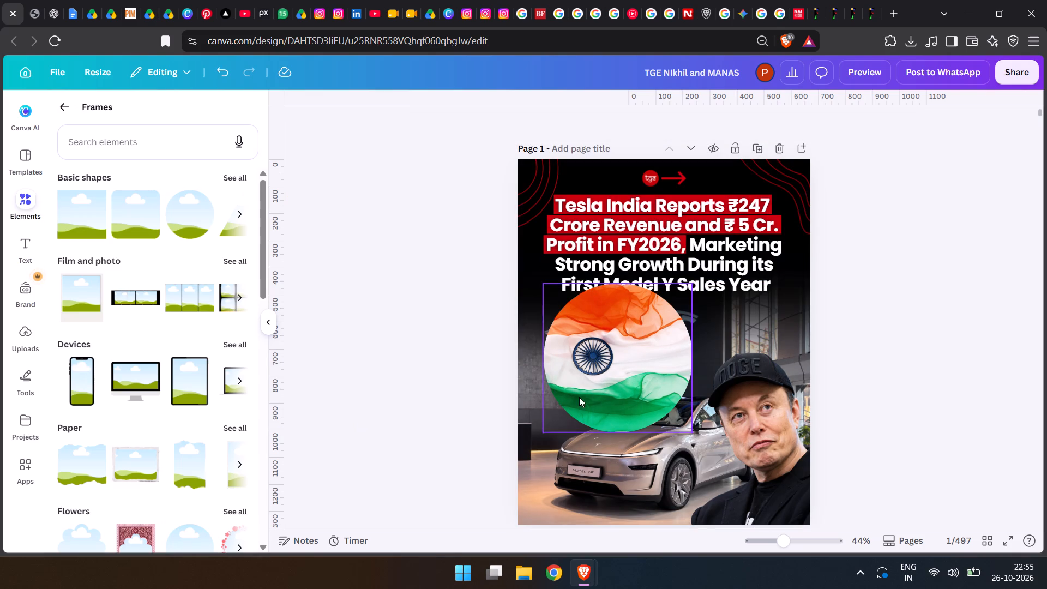
Shrink the circular flag frame and place it below the headline, just above the front of the Tesla car.
left_click_drag(592, 384, 574, 419)
left_click_drag(675, 471, 661, 458)
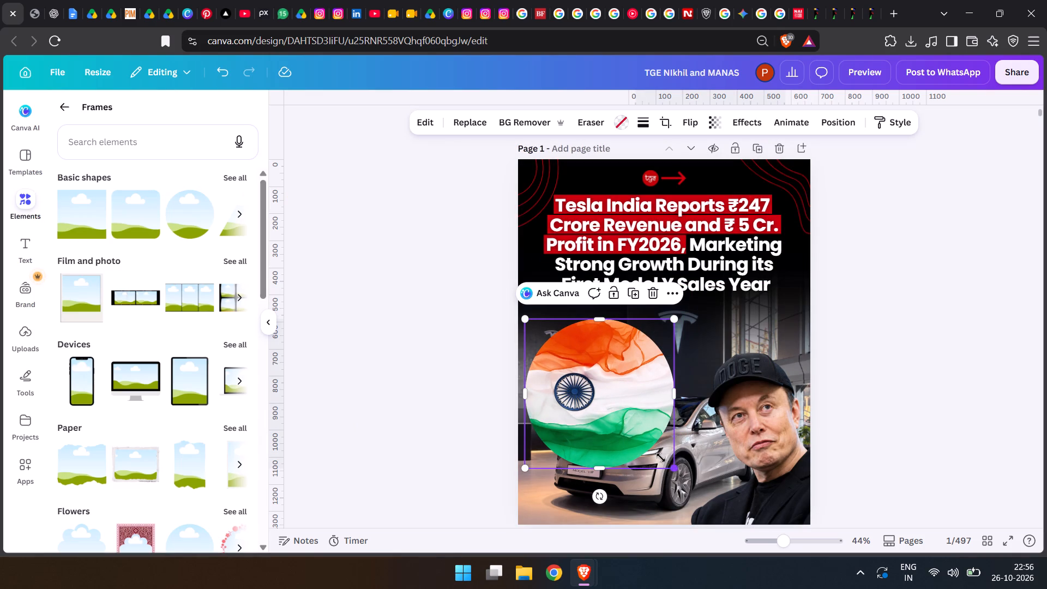
left_click_drag(661, 458, 639, 443)
left_click_drag(590, 362, 604, 361)
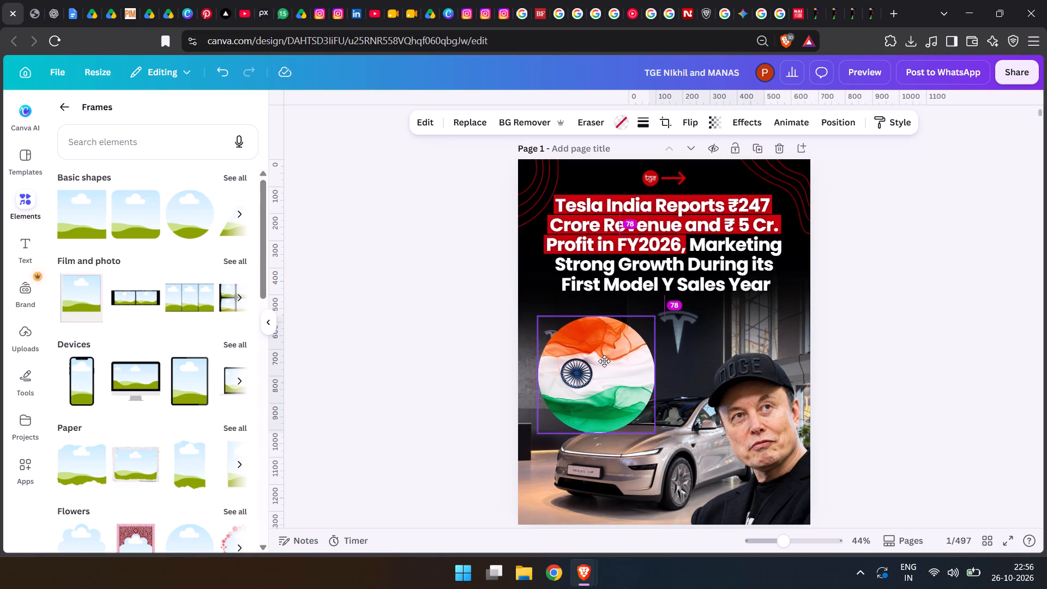
left_click_drag(604, 361, 612, 362)
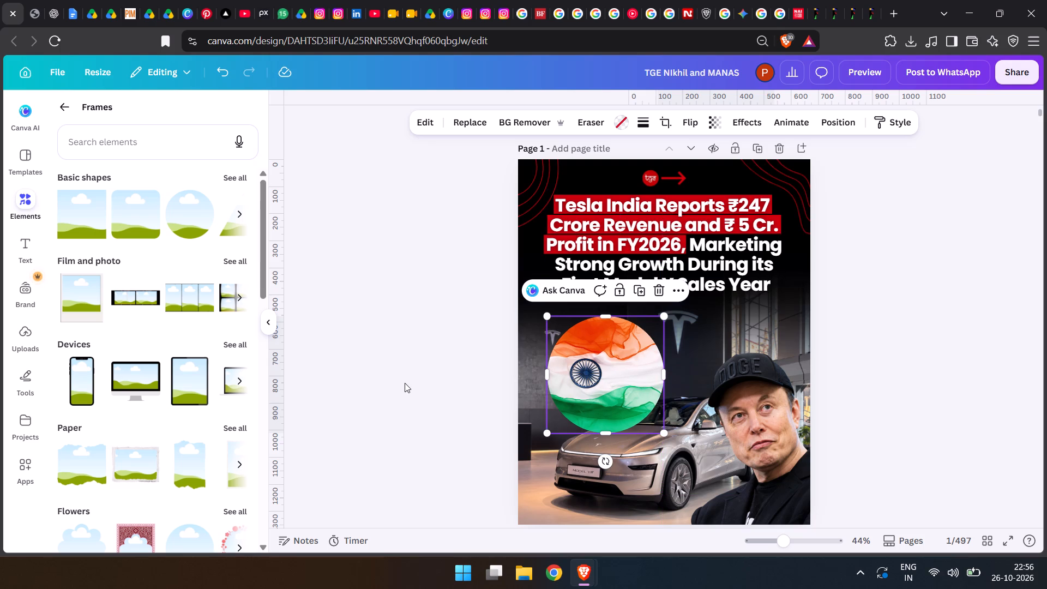
Leave the frames collection and start a new search in the elements library.
left_click(71, 116)
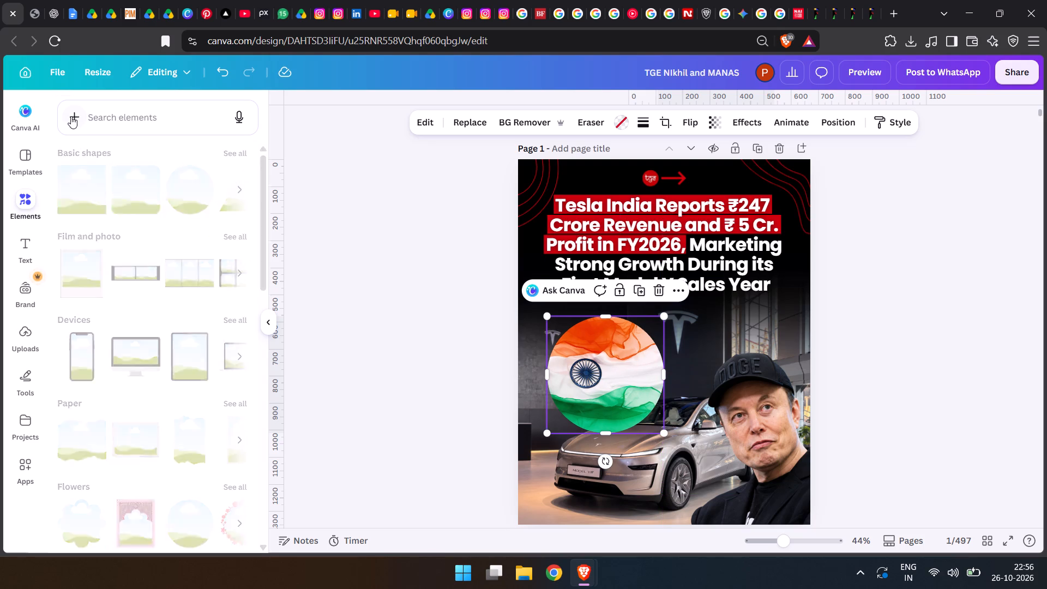
left_click(128, 117)
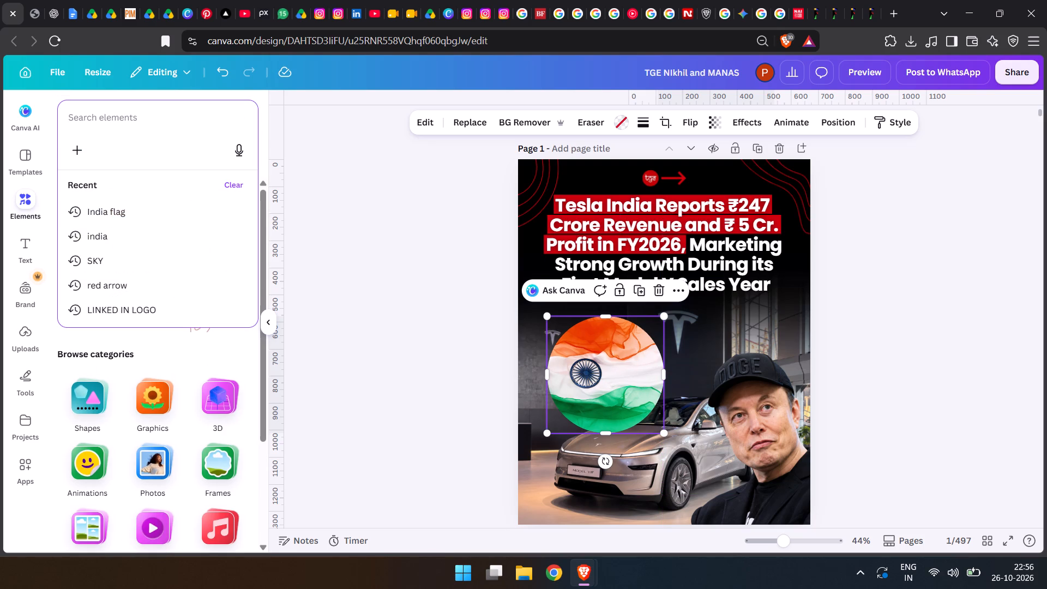
left_click(160, 217)
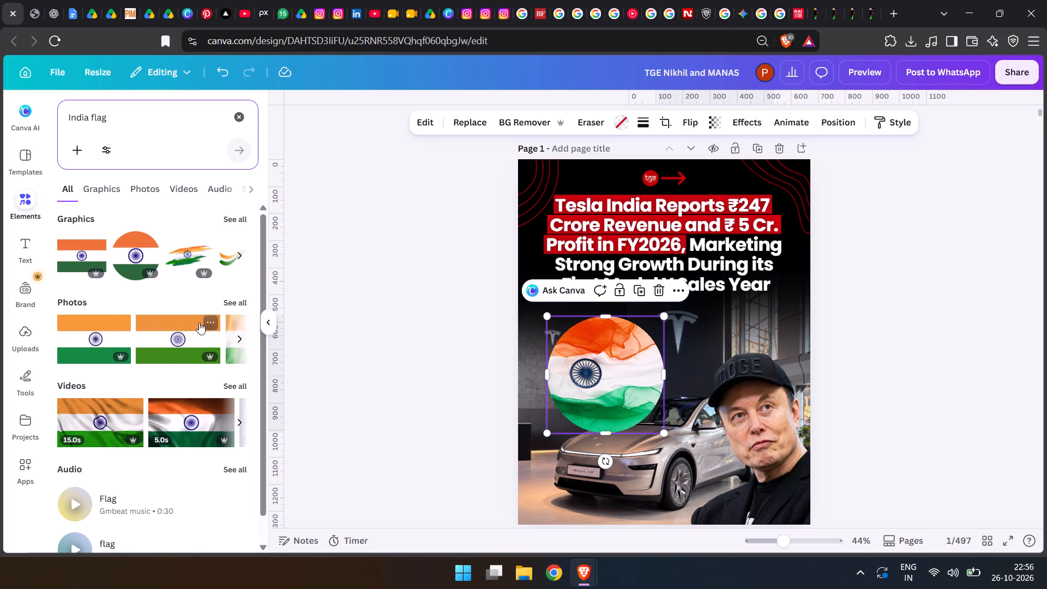
left_click(138, 194)
left_click(116, 190)
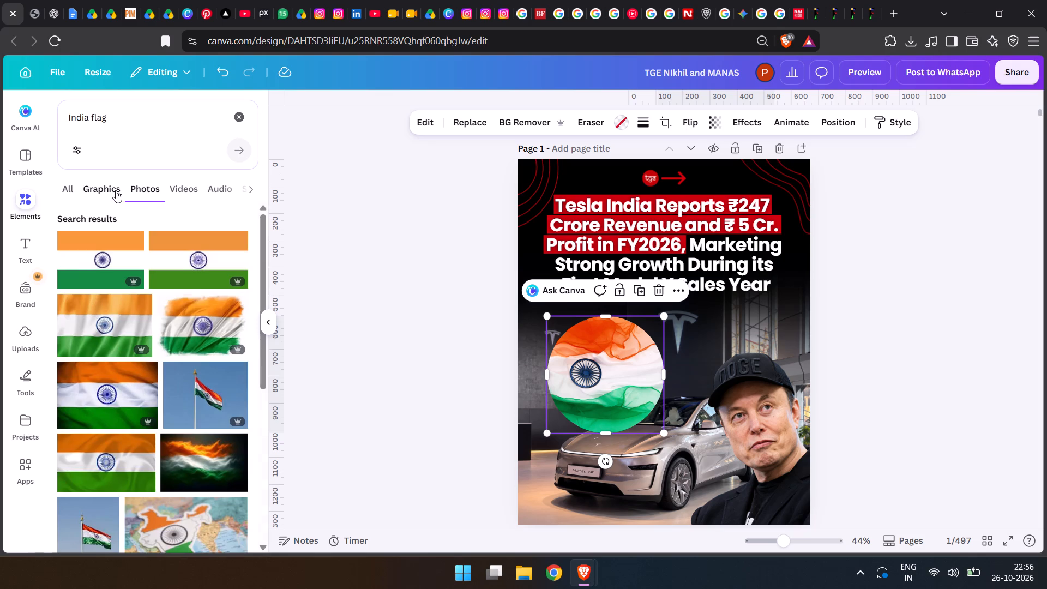
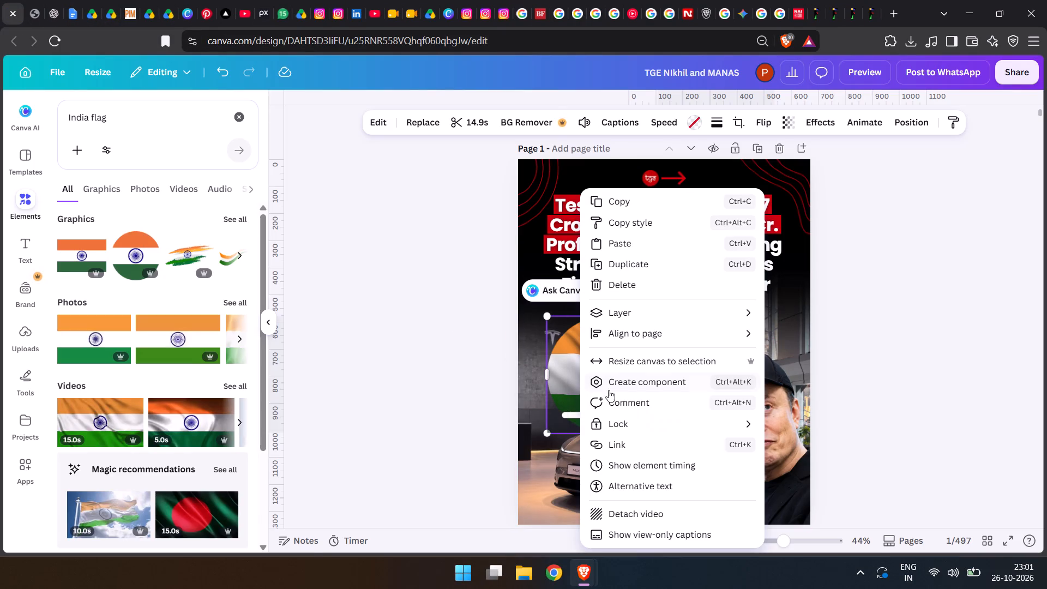
Detach the Indian flag video from the circular frame and delete it, leaving the empty frame in place.
left_click(651, 514)
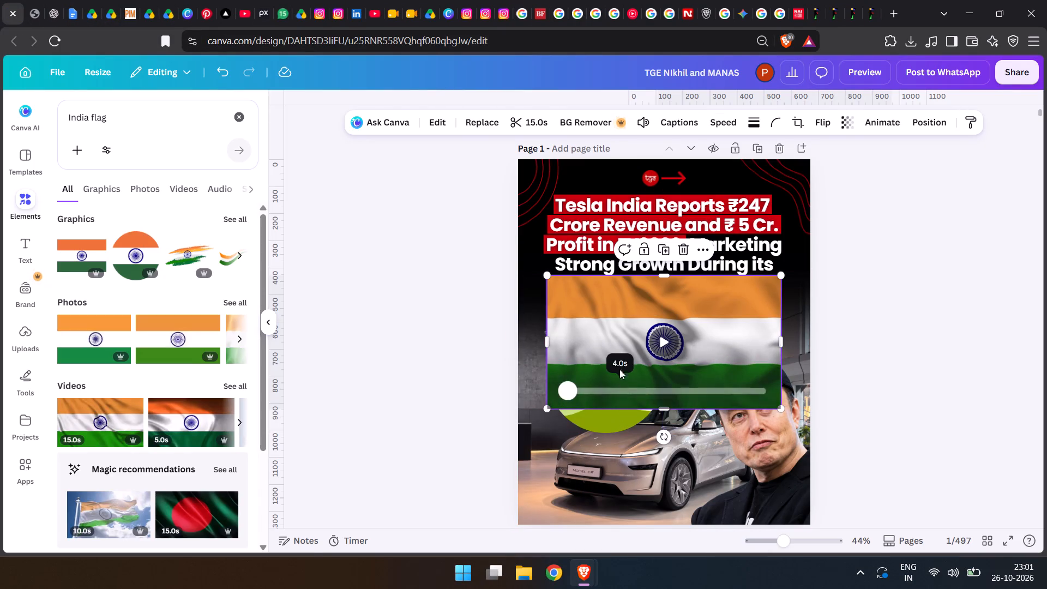
key("Delete")
Fill the empty circular frame below the headline with the round Indian flag graphic from the India flag search.
left_click_drag(127, 243, 527, 364)
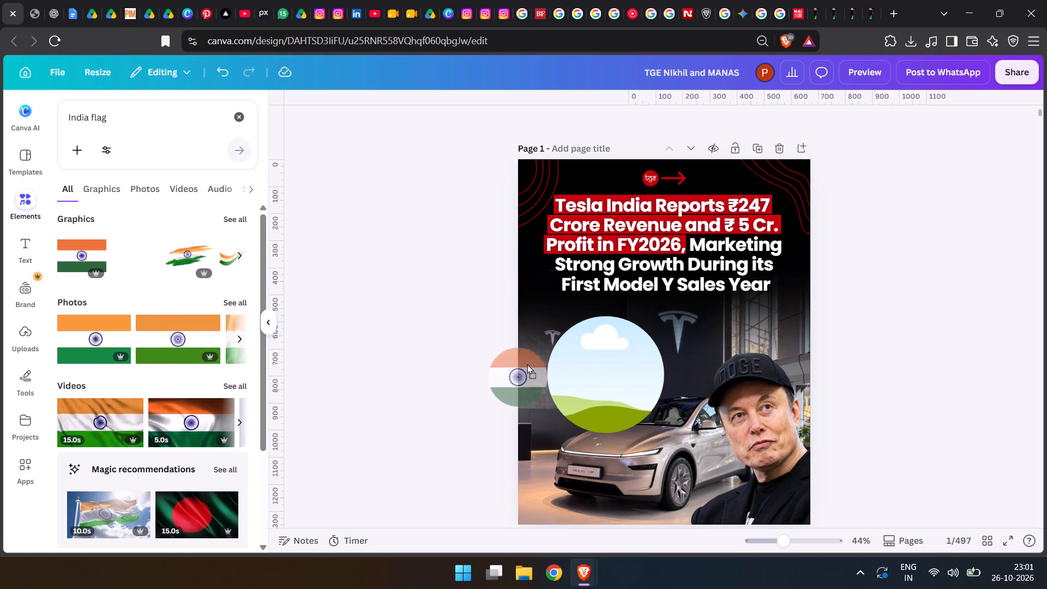
left_click_drag(527, 364, 558, 362)
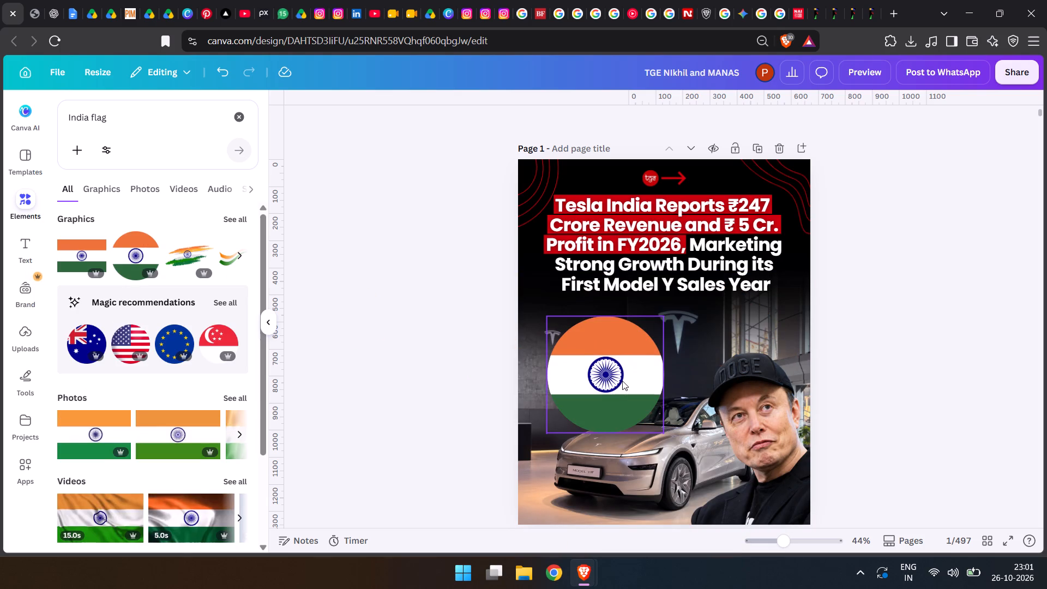
Send the circular Indian flag backward in the layer order, toward the Tesla car's layer.
key("ctrl+bracketleft")
left_click(622, 381)
key("ctrl+bracketleft")
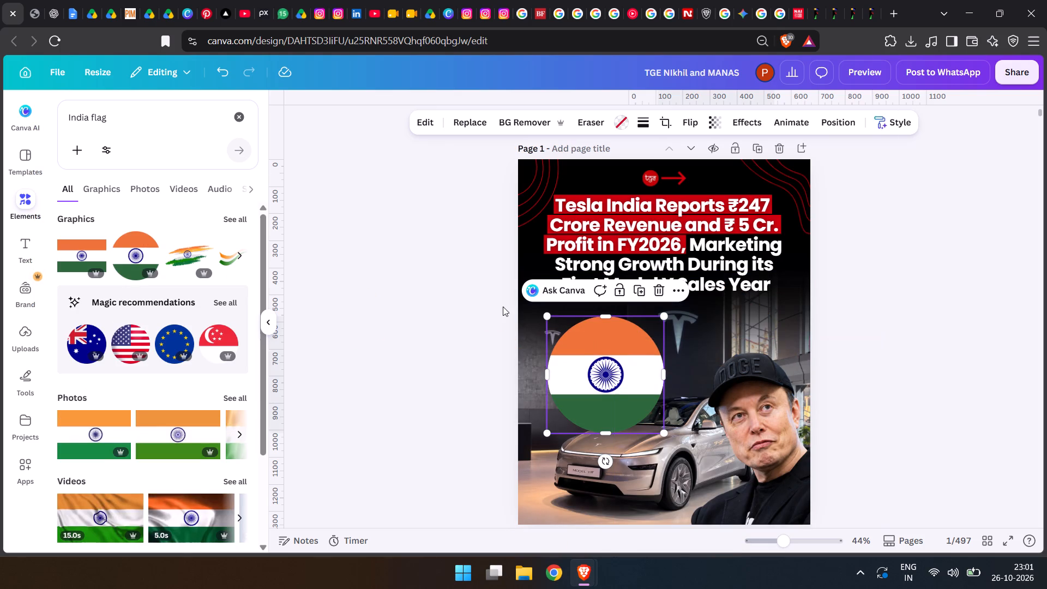
Search the elements library for "indian cloth flag" and limit the results to photos.
left_click(232, 117)
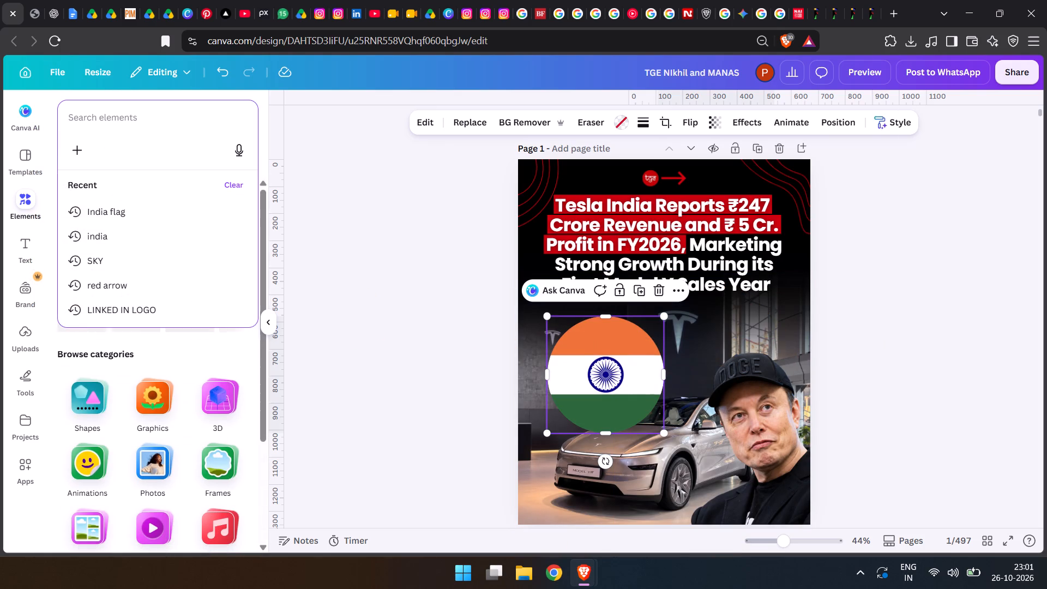
type("indian cloth flaf")
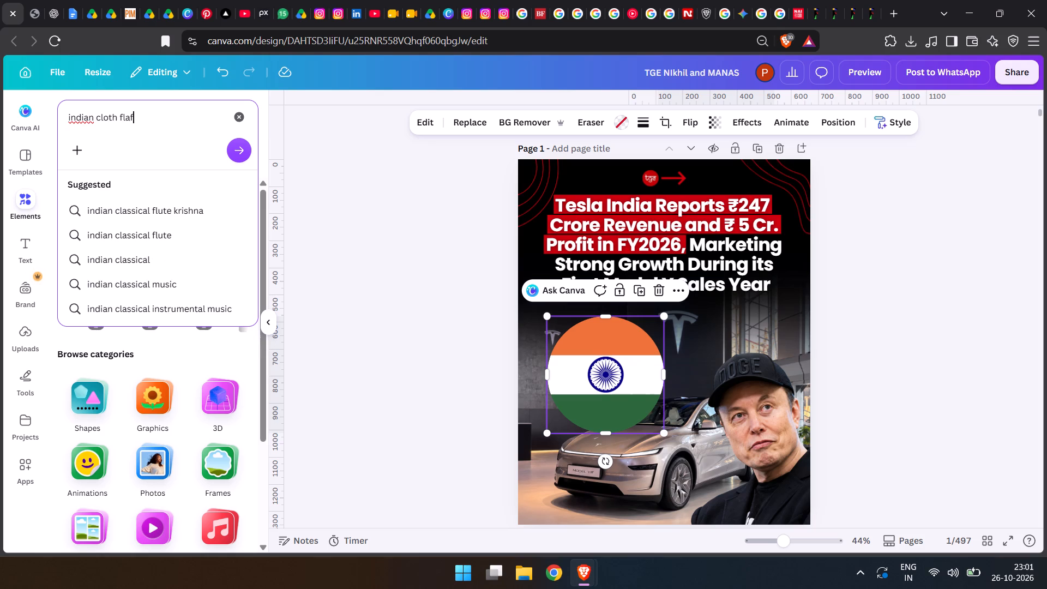
key("BackSpace")
type("g")
key("space")
key("Return")
scroll(206, 119, "up", 1)
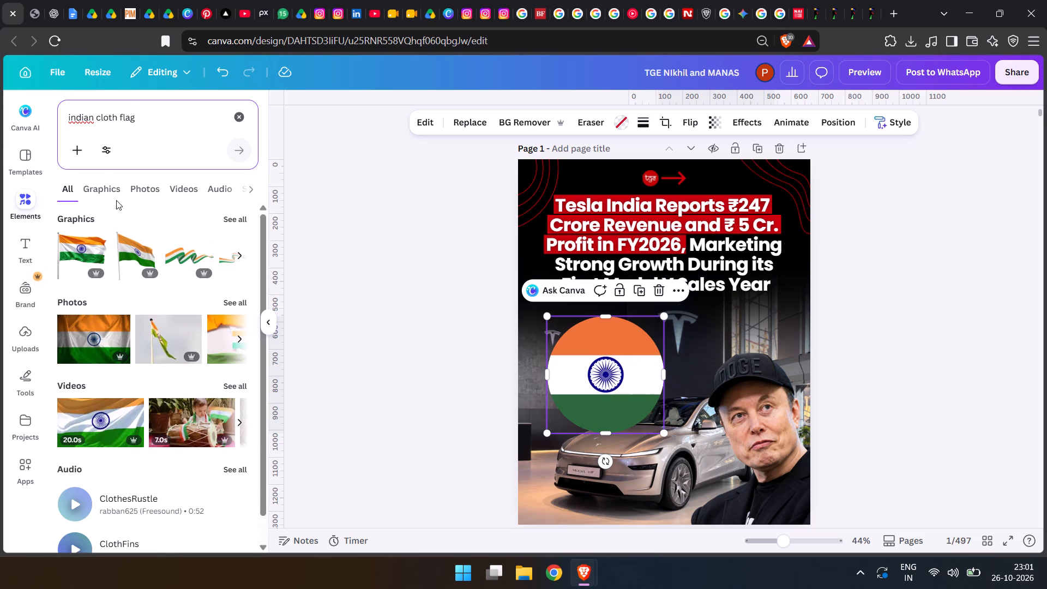
left_click(118, 190)
left_click(140, 188)
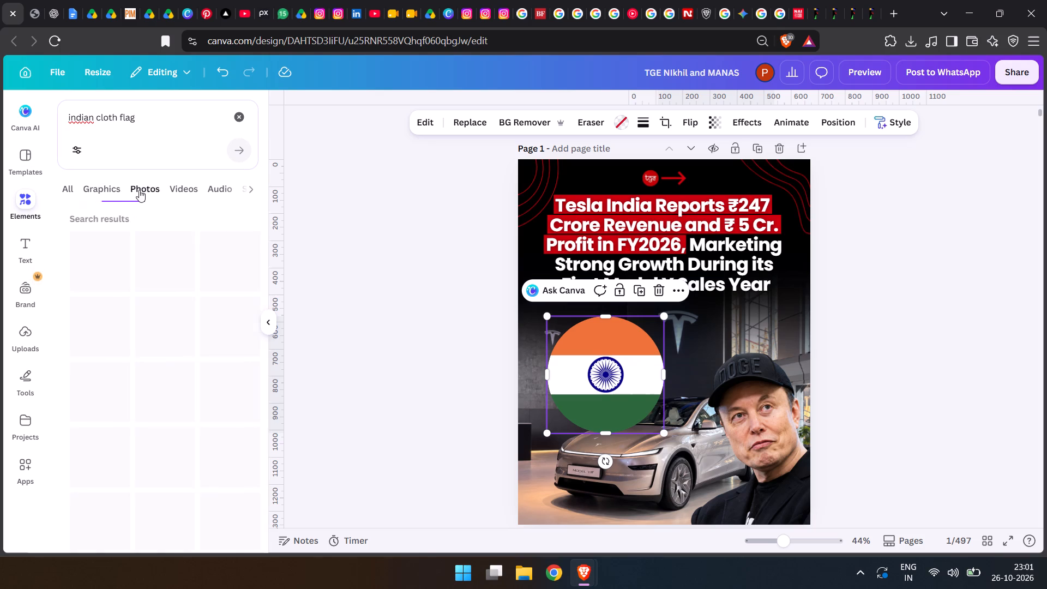
Look through the photo results for a suitable Indian cloth flag image.
scroll(182, 236, "down", 2)
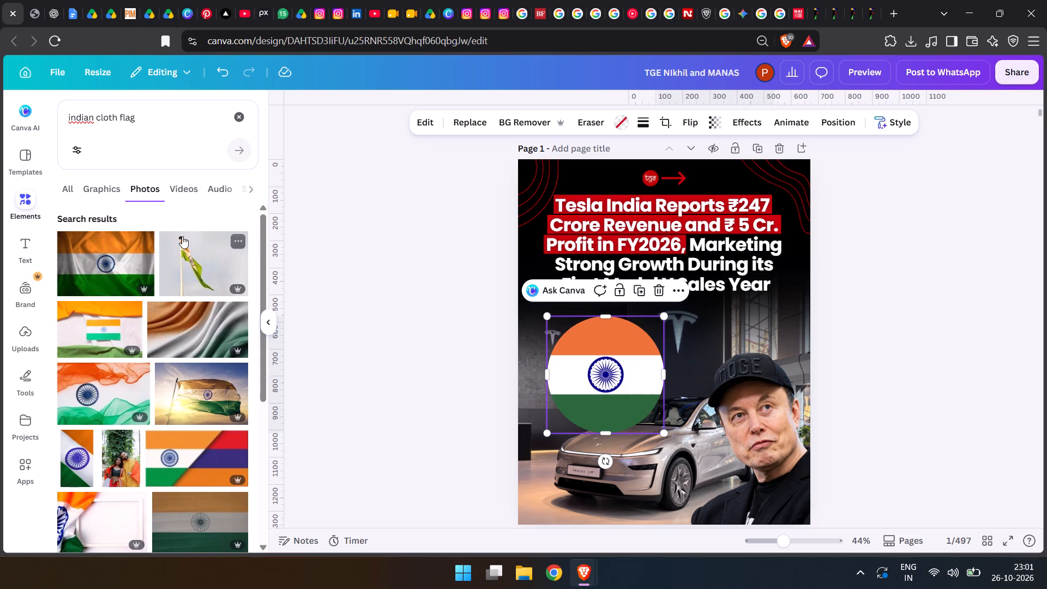
scroll(182, 236, "down", 5)
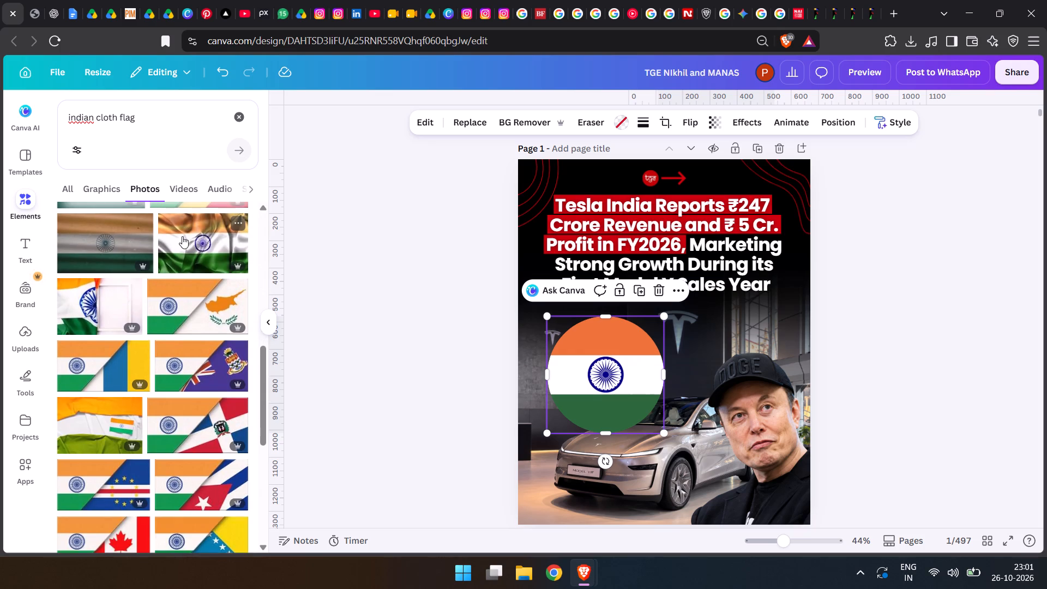
scroll(182, 236, "down", 11)
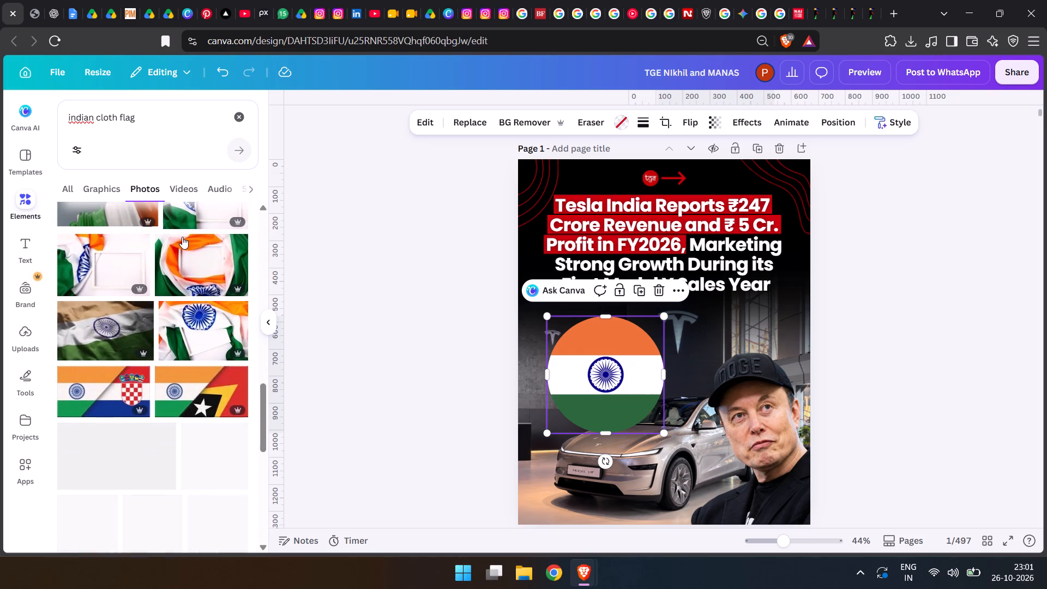
scroll(182, 237, "down", 6)
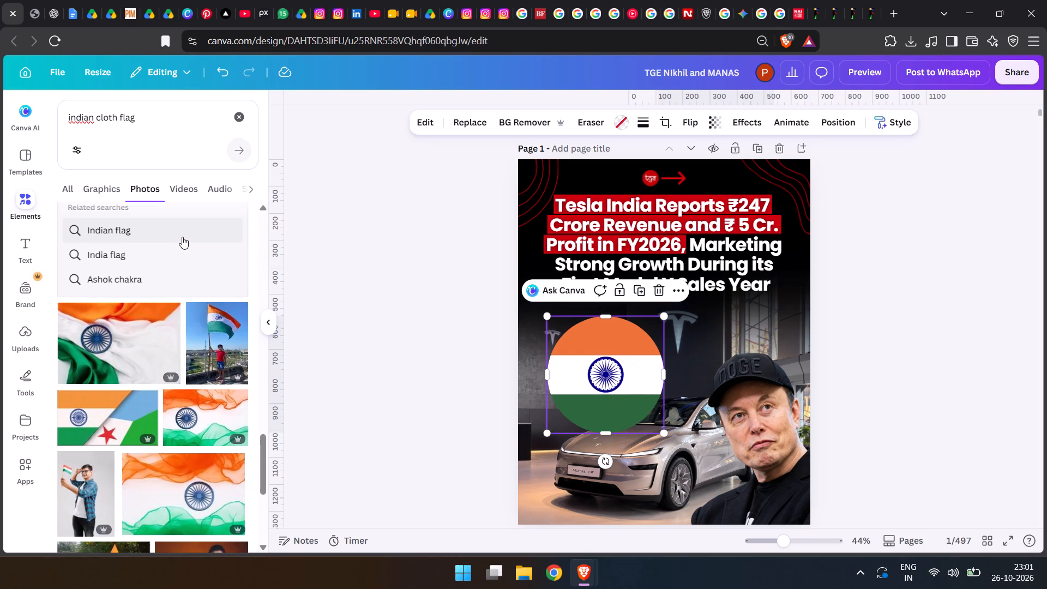
scroll(182, 237, "down", 7)
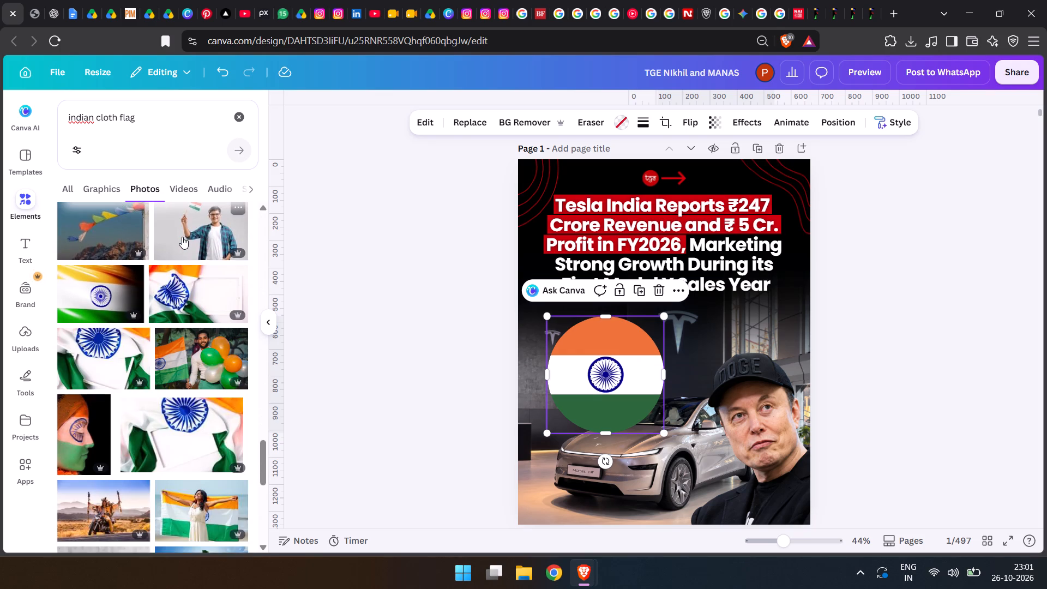
scroll(182, 237, "down", 7)
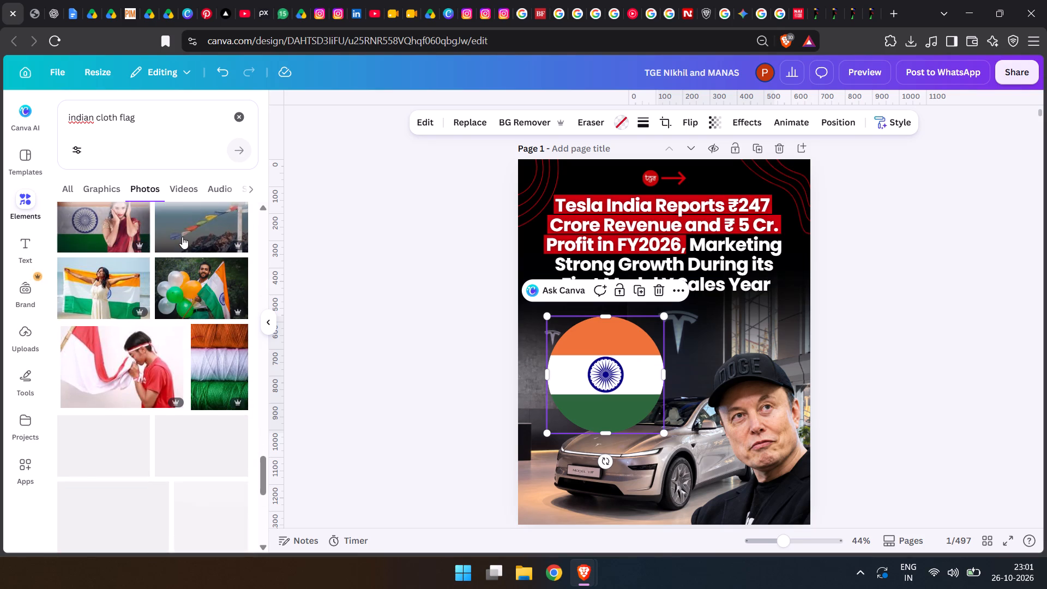
scroll(182, 237, "down", 5)
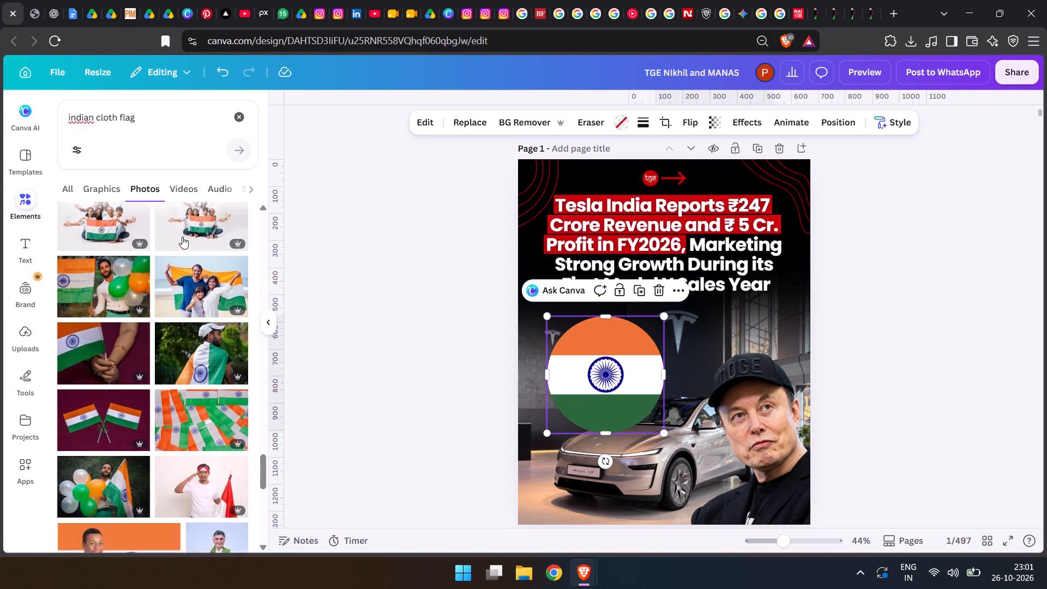
scroll(182, 237, "down", 11)
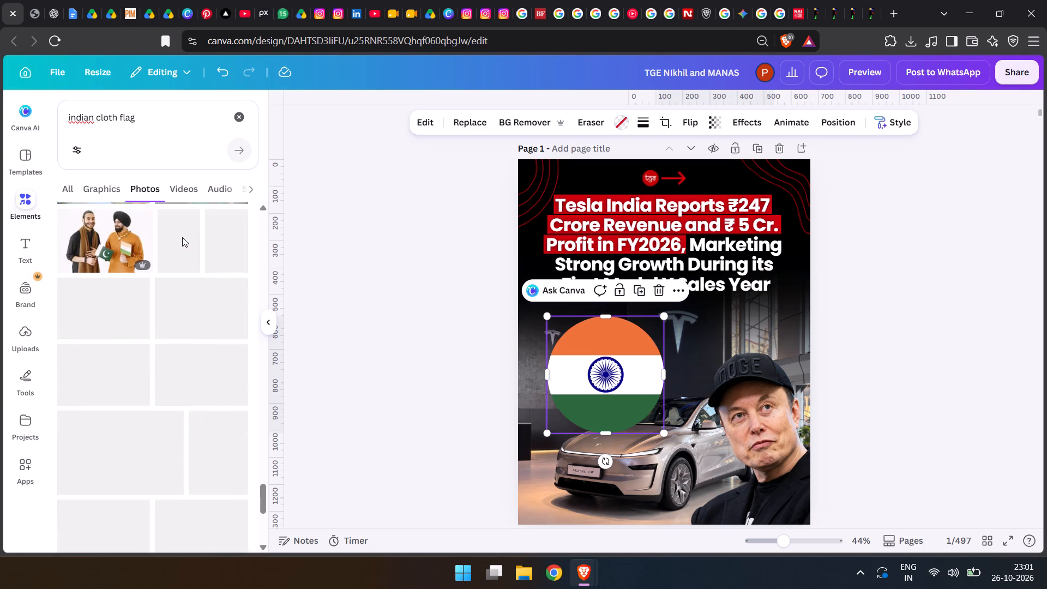
scroll(182, 237, "down", 4)
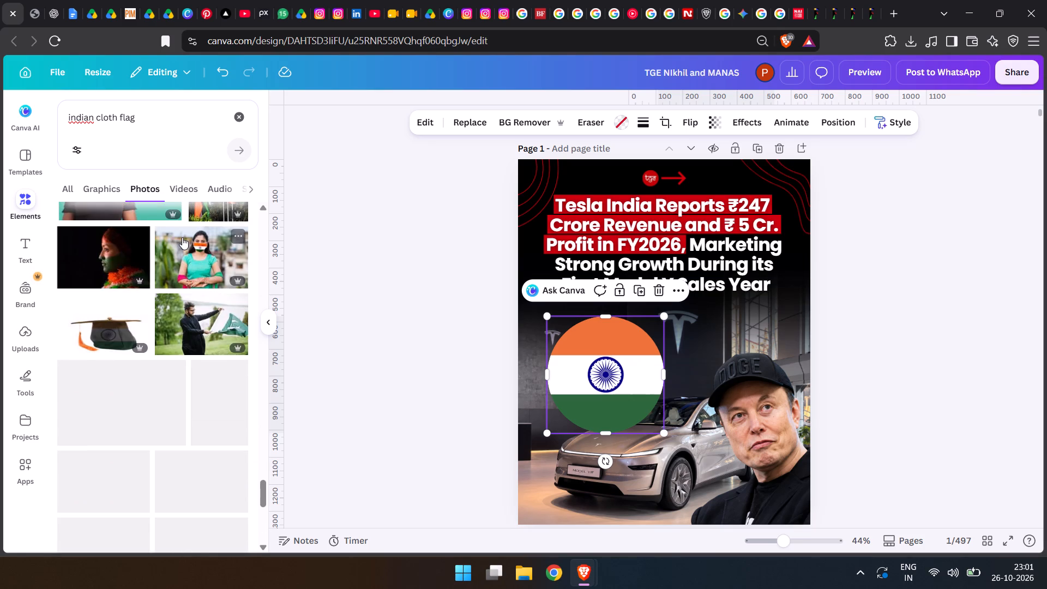
scroll(182, 238, "down", 5)
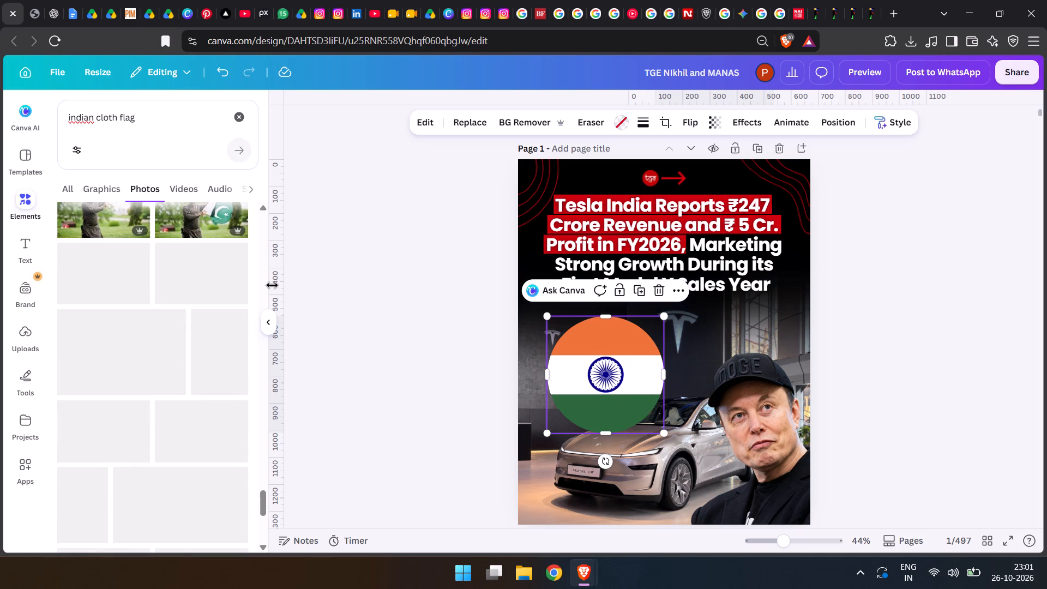
scroll(183, 315, "down", 6)
scroll(171, 424, "up", 4)
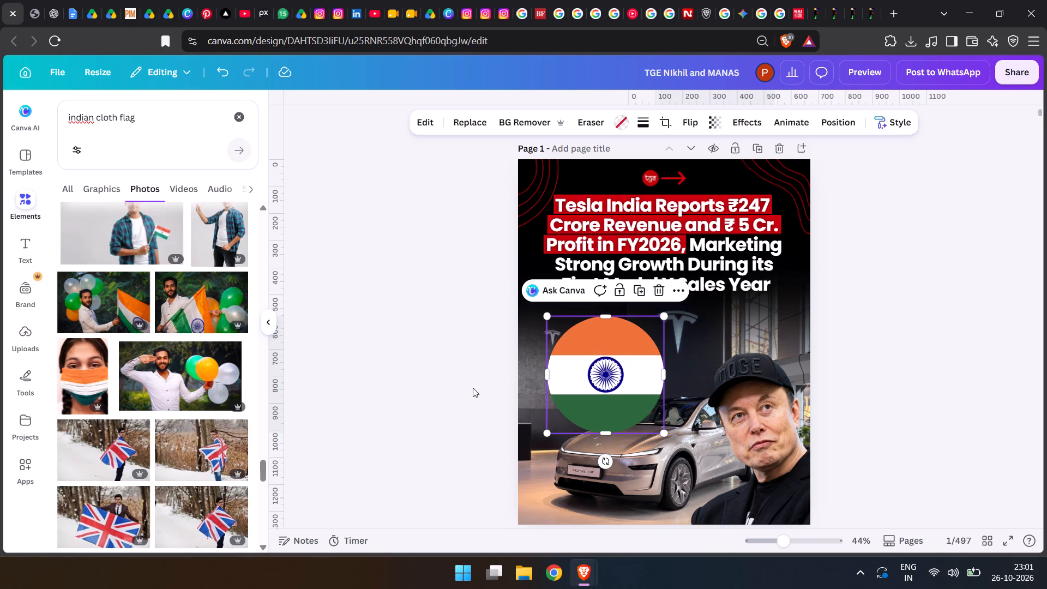
Send the circular flag behind the Tesla car and shift it slightly to the right.
key("ctrl+bracketleft")
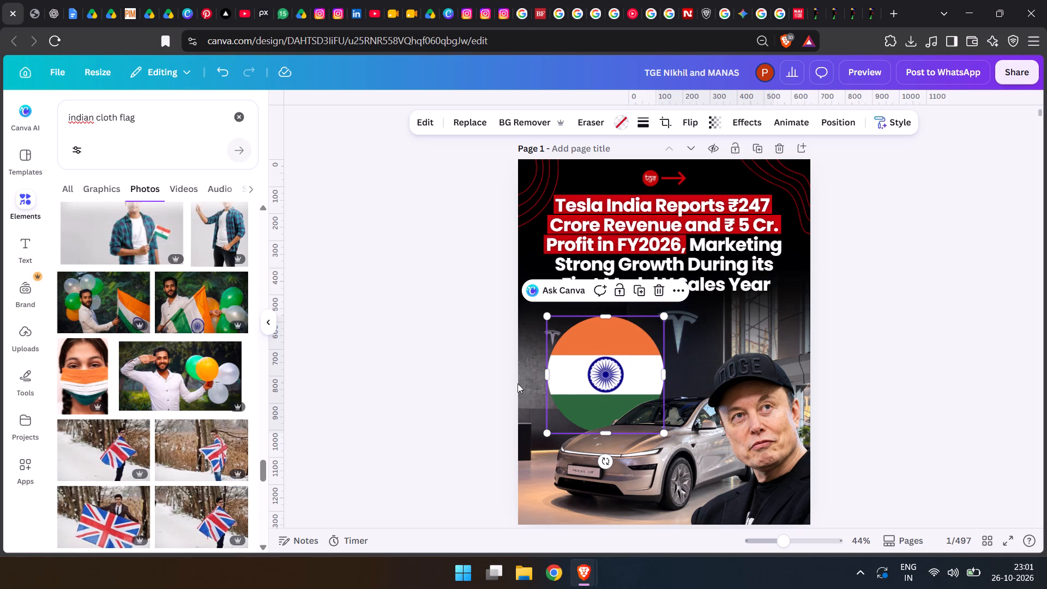
left_click_drag(589, 364, 599, 366)
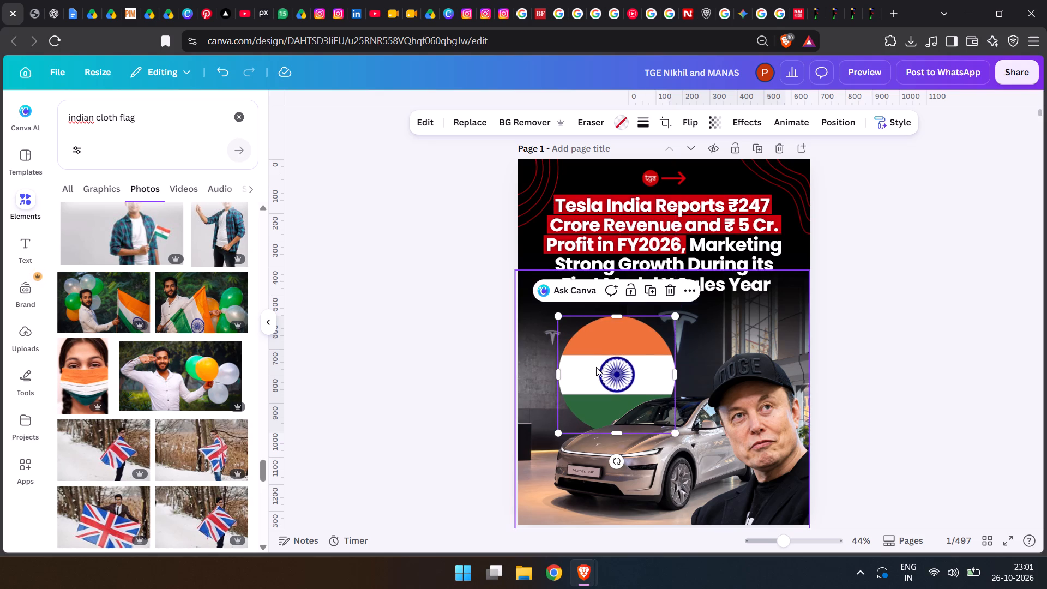
Give the circular flag a solid stroke coloured with the diagonal orange-and-green gradient from the default gradients.
left_click(640, 120)
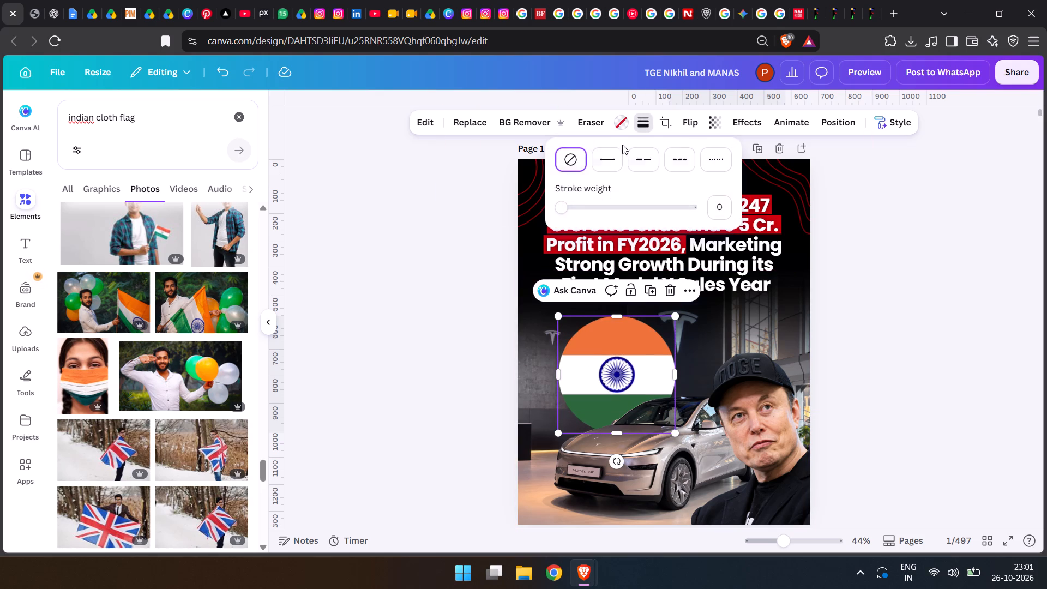
left_click(604, 154)
left_click(626, 125)
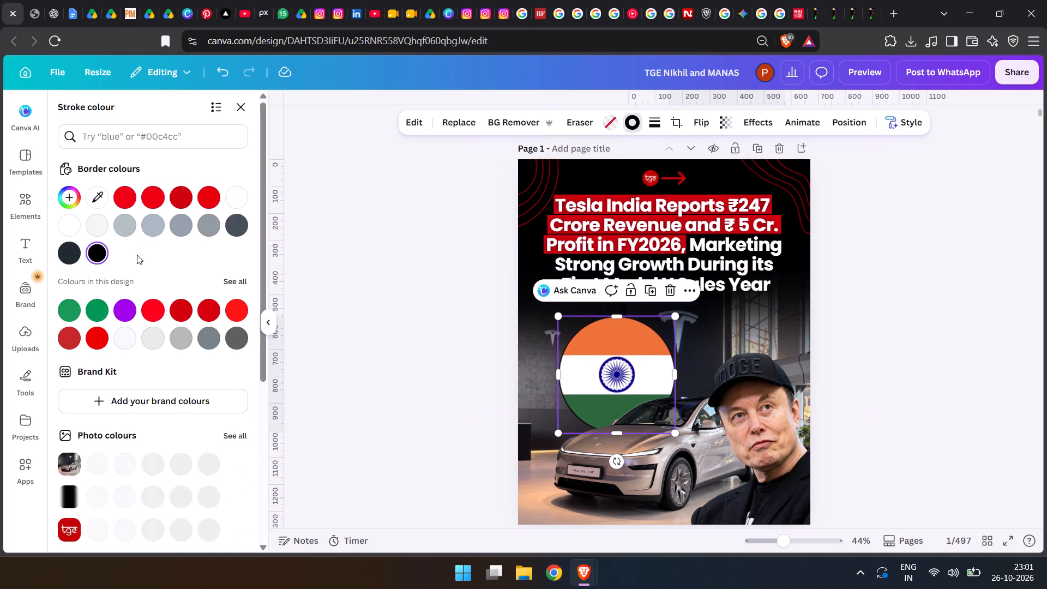
scroll(136, 265, "down", 4)
scroll(146, 311, "down", 2)
left_click(237, 450)
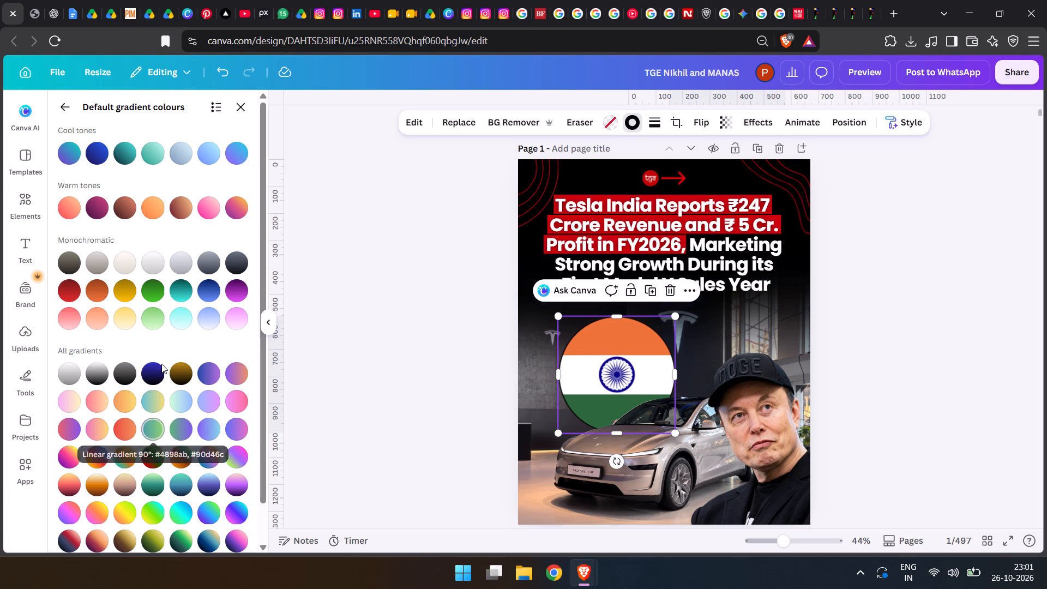
scroll(148, 305, "down", 3)
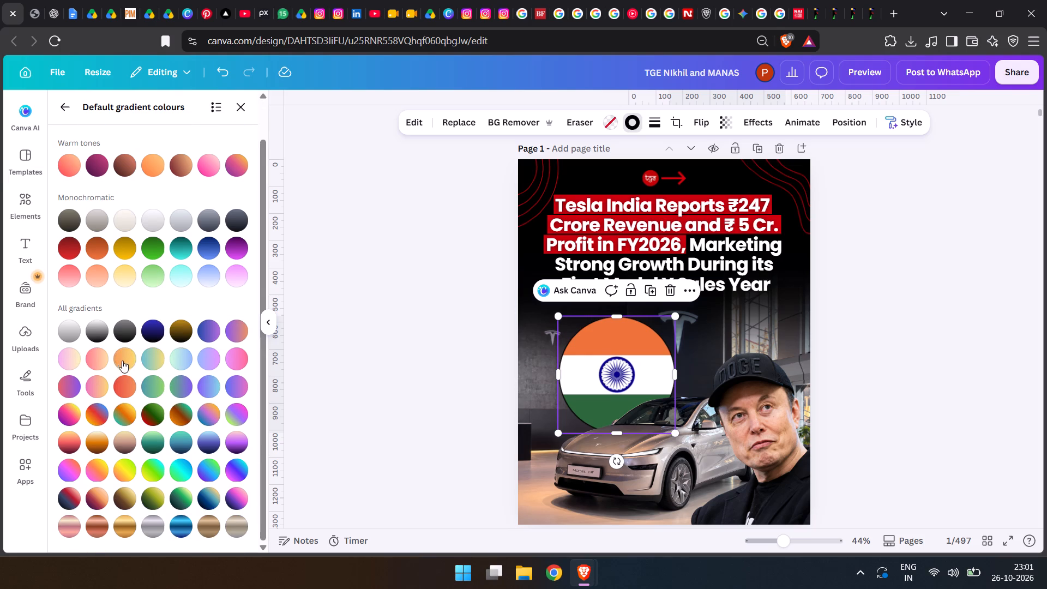
double_click(124, 416)
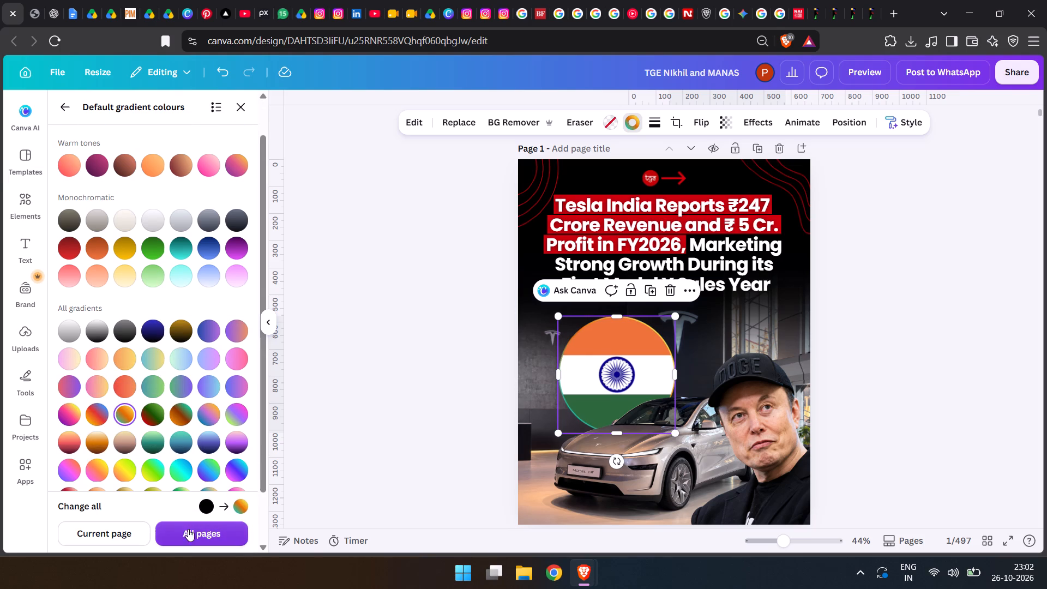
left_click(52, 108)
left_click(64, 105)
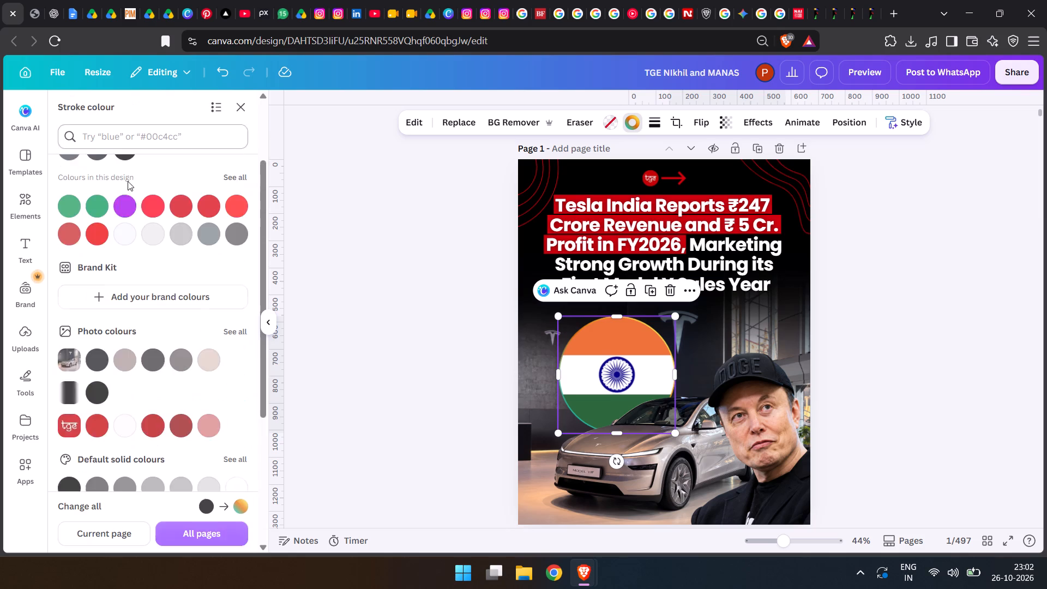
scroll(152, 264, "up", 6)
left_click(125, 193)
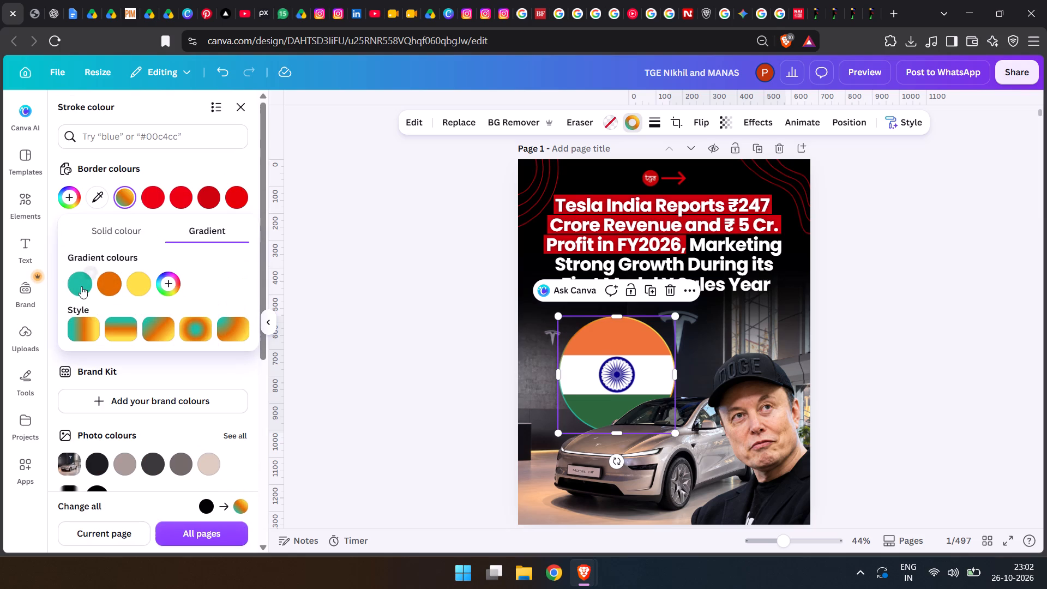
Change the first colour of the circular flag's stroke gradient from teal to bright orange #FF8A00.
left_click(80, 281)
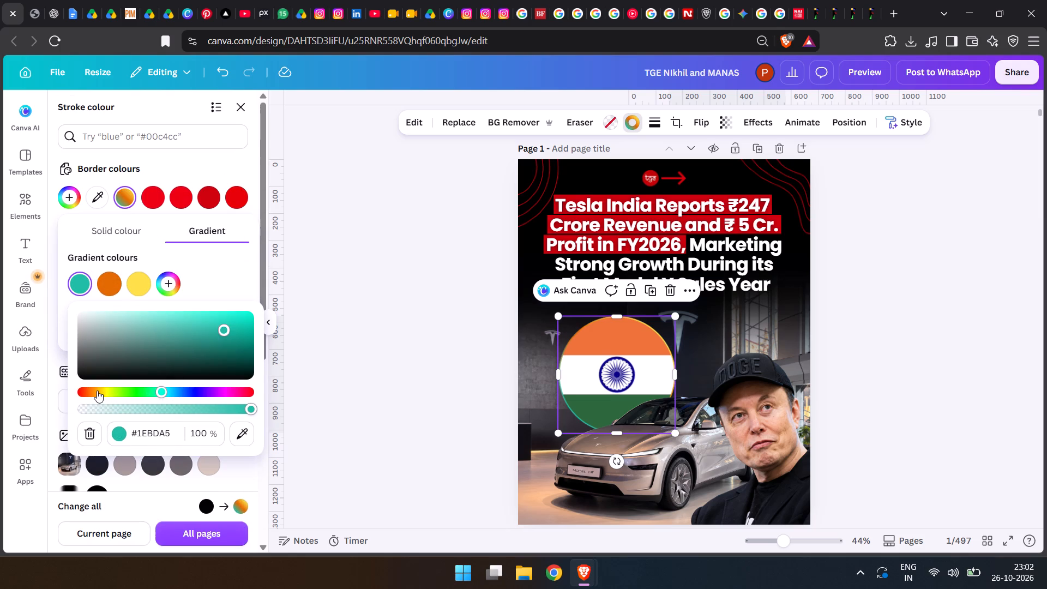
left_click(93, 390)
left_click(81, 342)
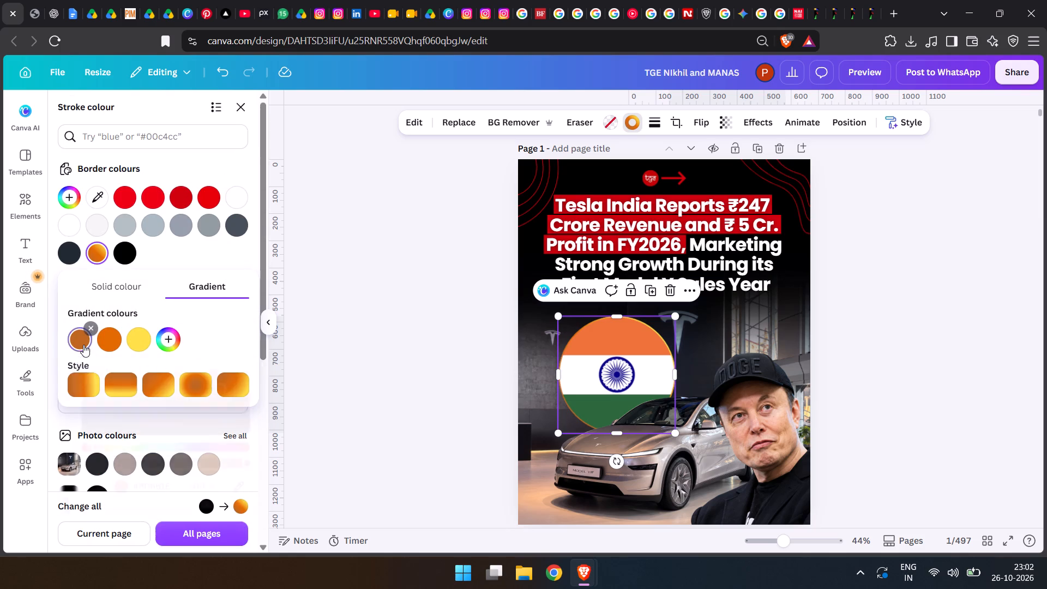
left_click(96, 448)
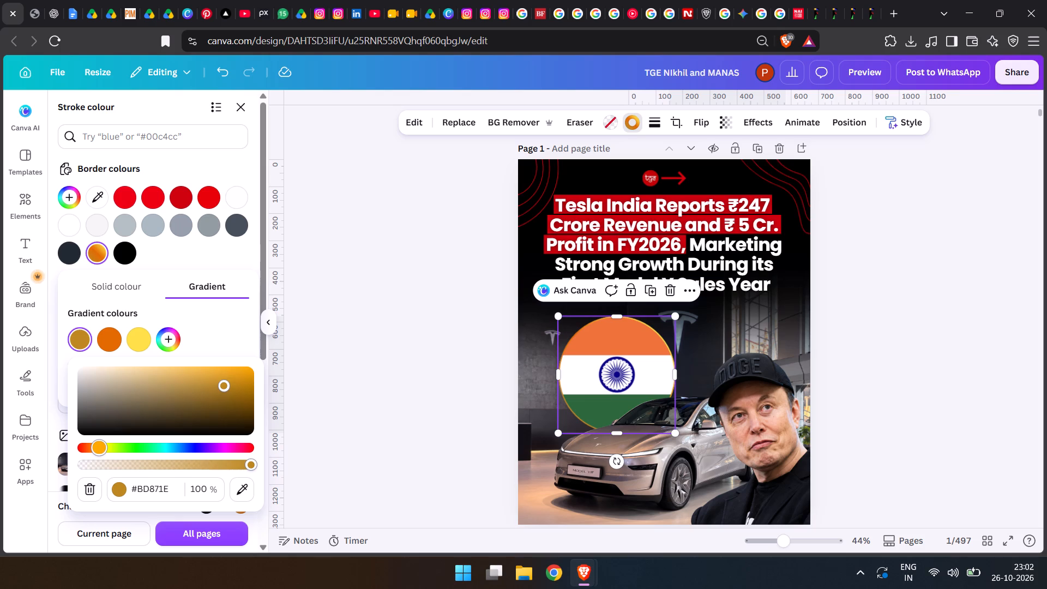
left_click_drag(226, 382, 257, 372)
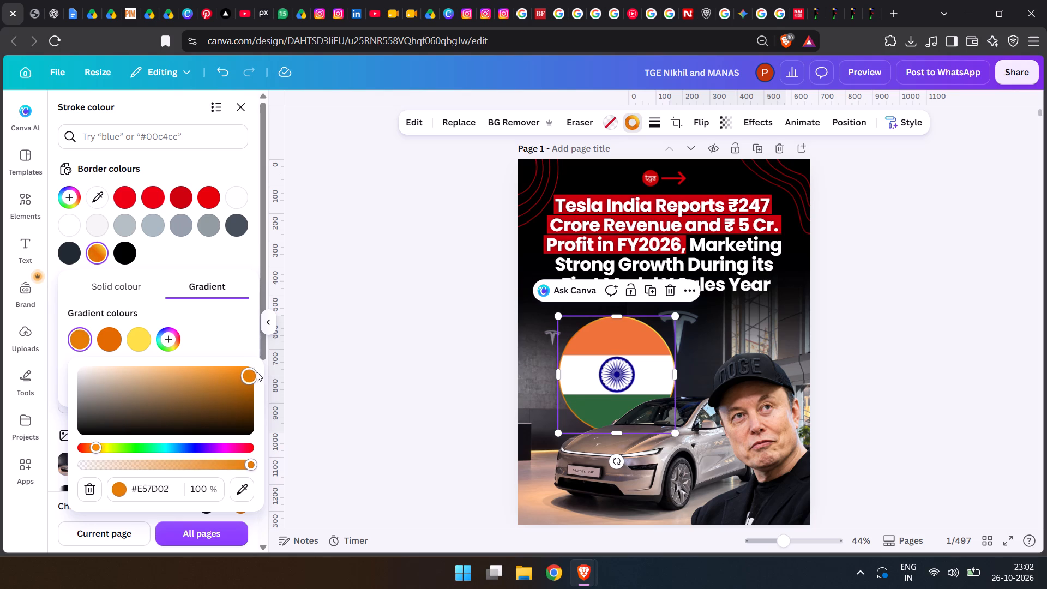
left_click_drag(257, 372, 262, 363)
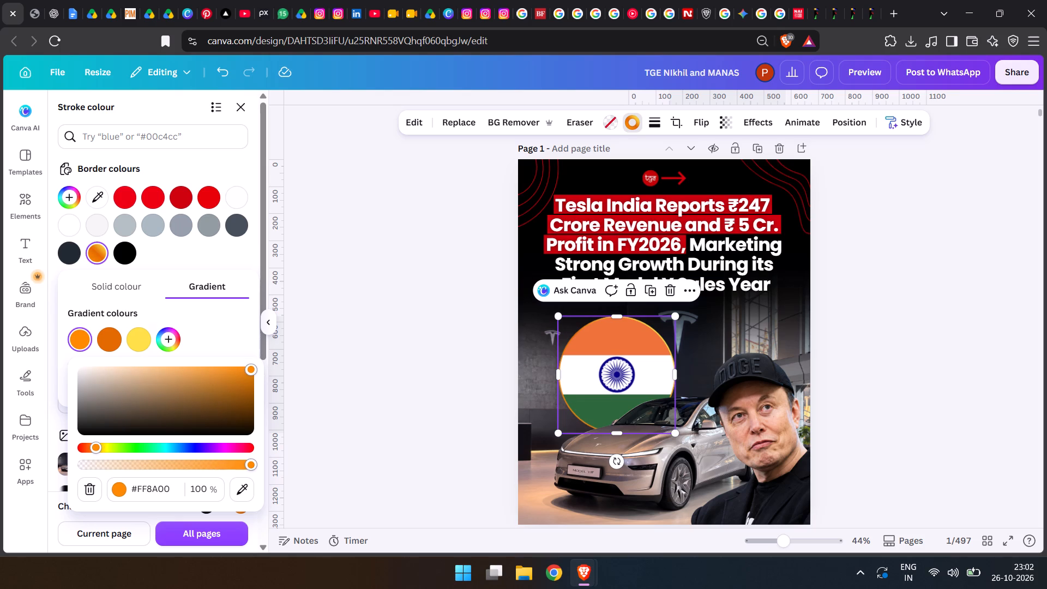
Change the middle colour of the flag's stroke gradient to white #FFFFFF.
left_click(105, 342)
left_click_drag(117, 367, 86, 358)
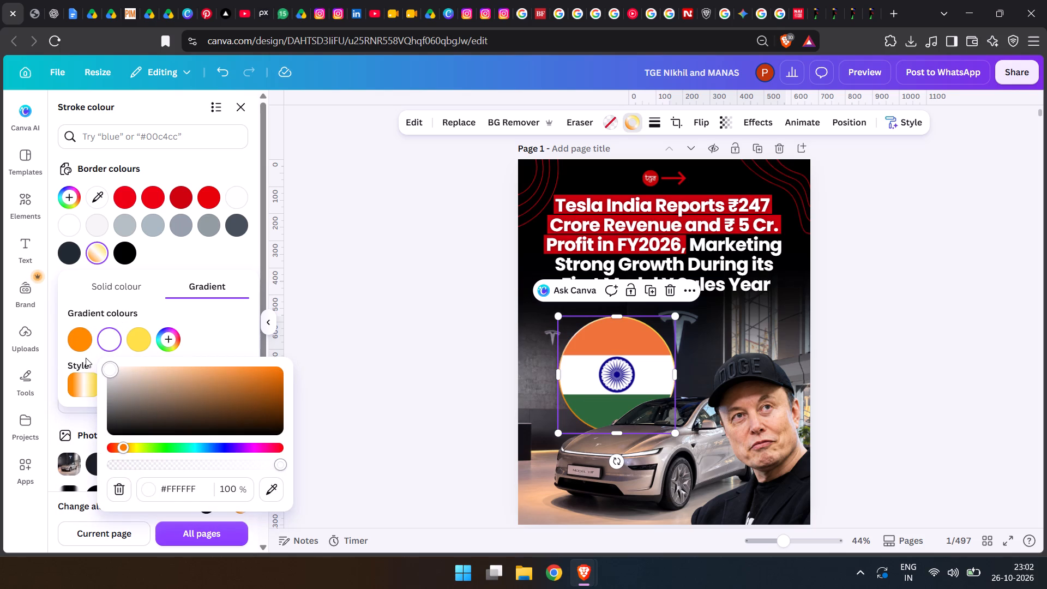
left_click_drag(86, 358, 80, 355)
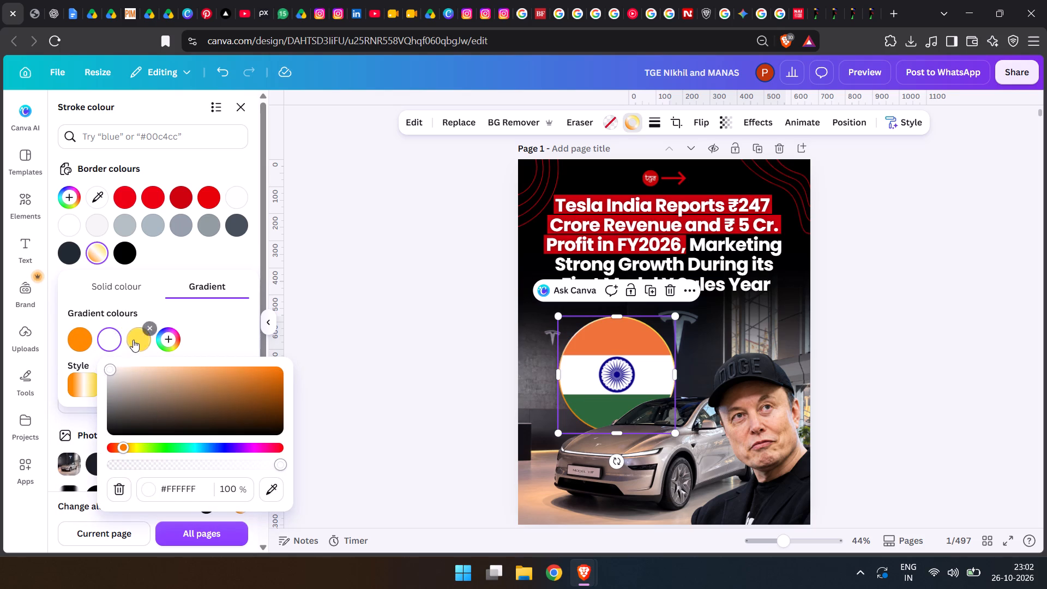
Change the third colour of the flag's stroke gradient to bright green #33FF00 and deselect the flag.
left_click(134, 340)
left_click(190, 444)
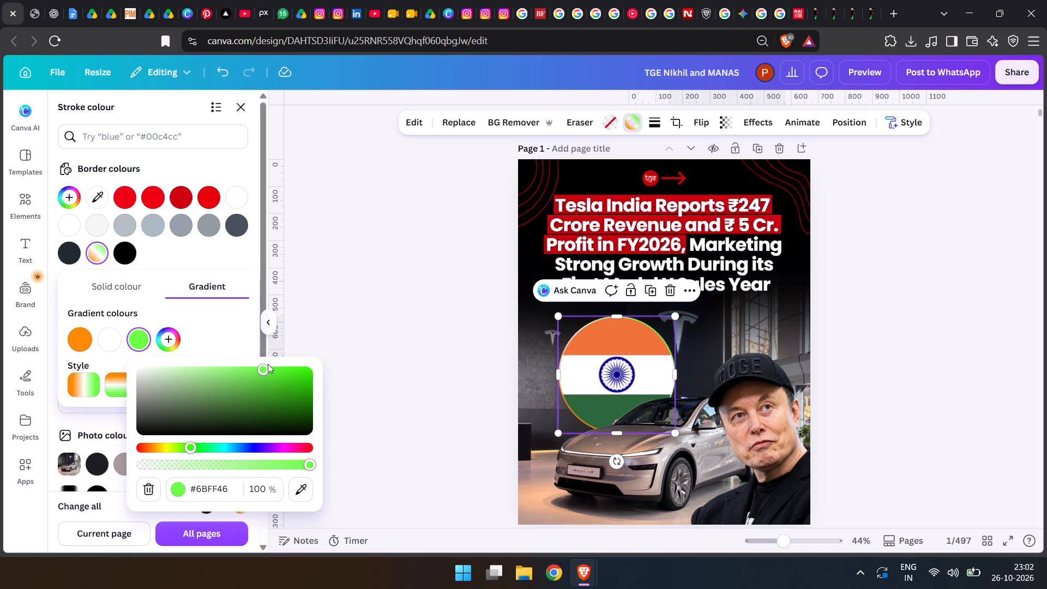
left_click_drag(257, 366, 359, 357)
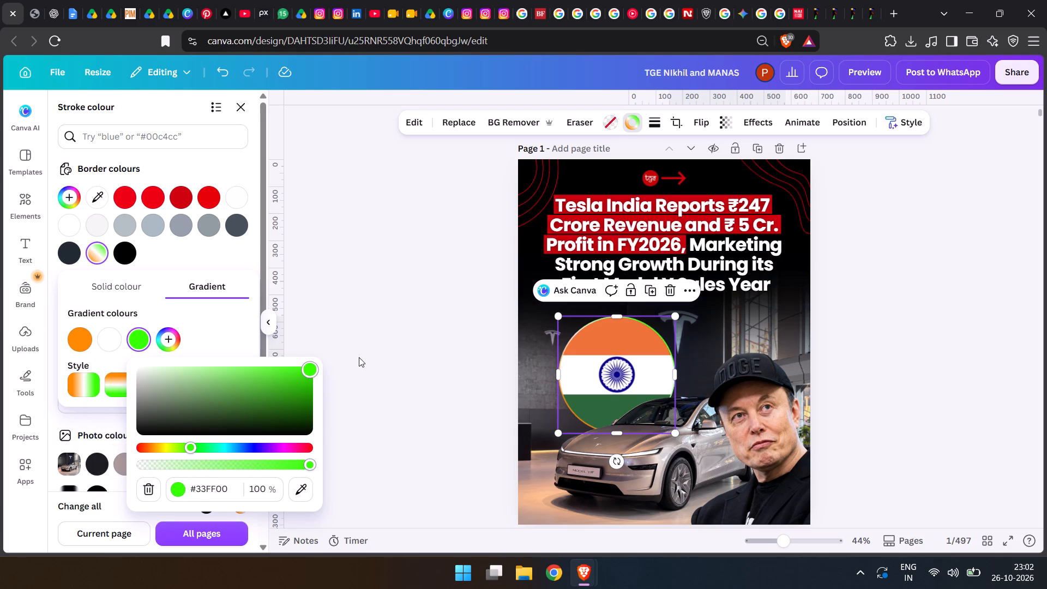
left_click_drag(359, 357, 360, 357)
left_click(447, 392)
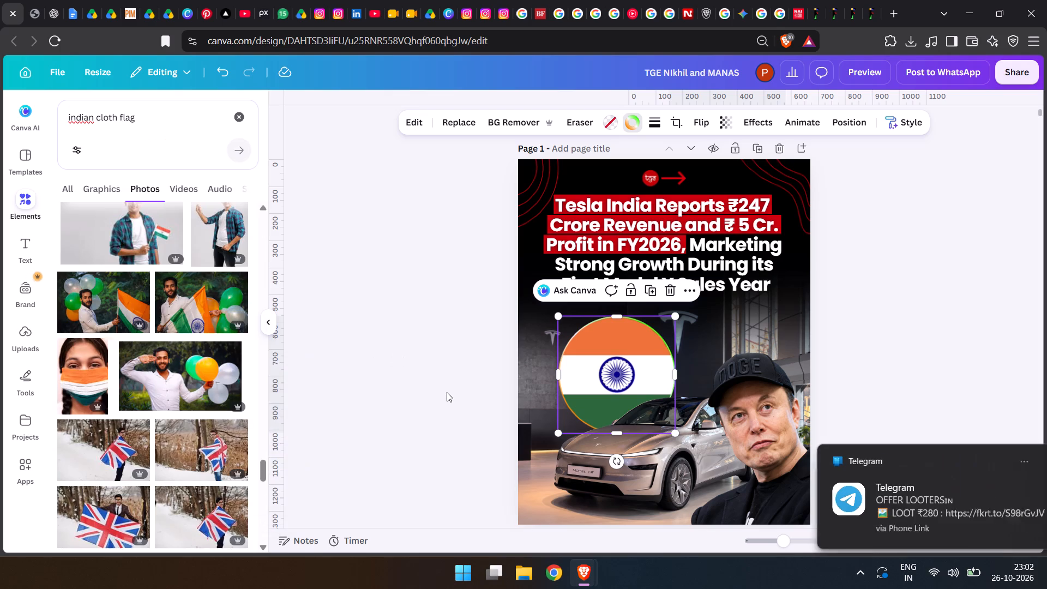
left_click(447, 392)
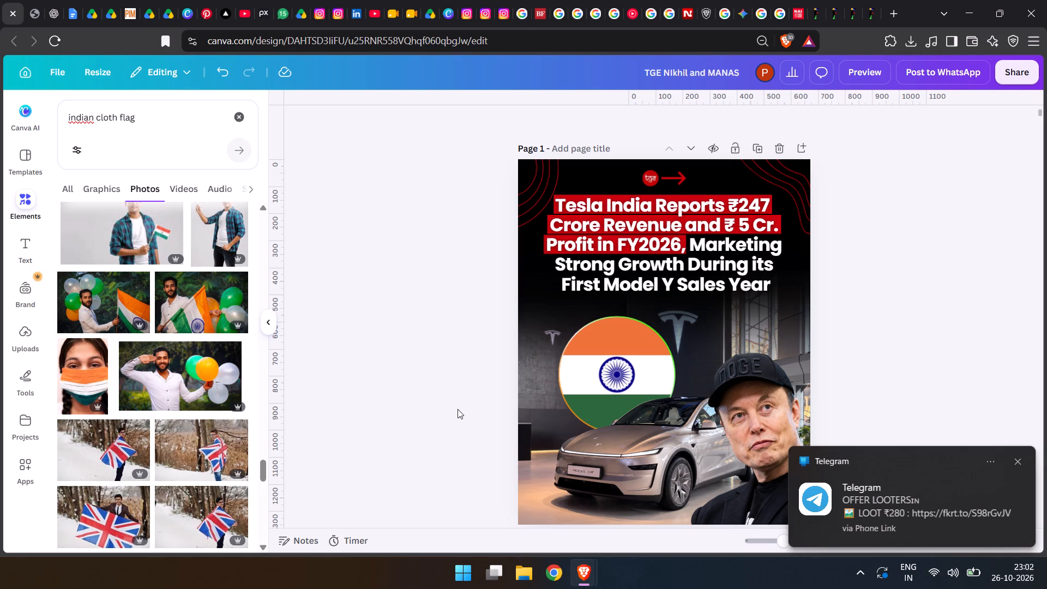
Dismiss the Telegram notification covering the design.
left_click(1018, 460)
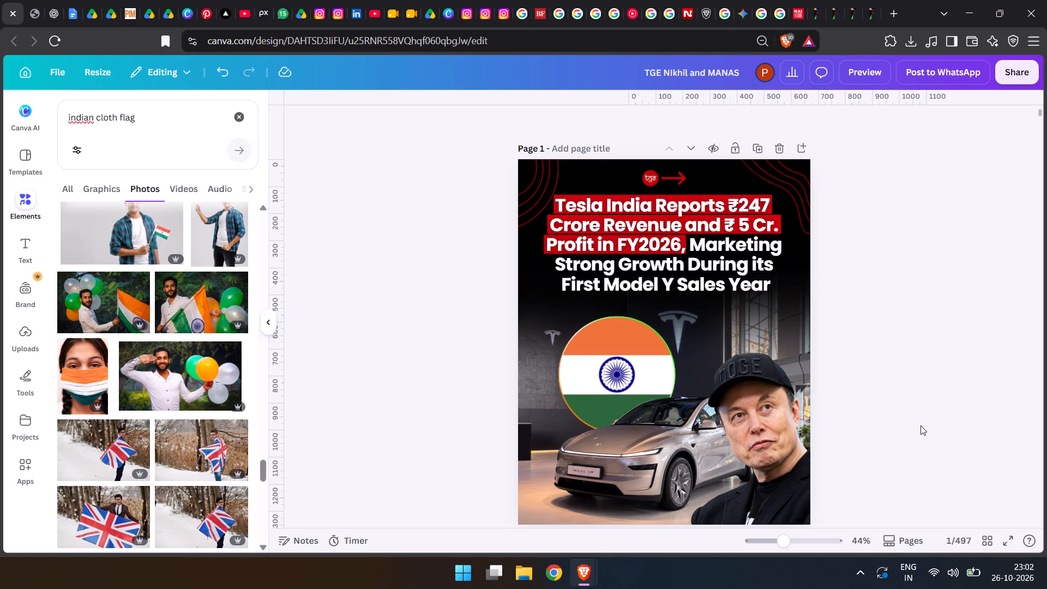
Select the circular flag through its layer, shrink it slightly and shift it a little to the right behind the car.
left_click(606, 341)
left_click(838, 128)
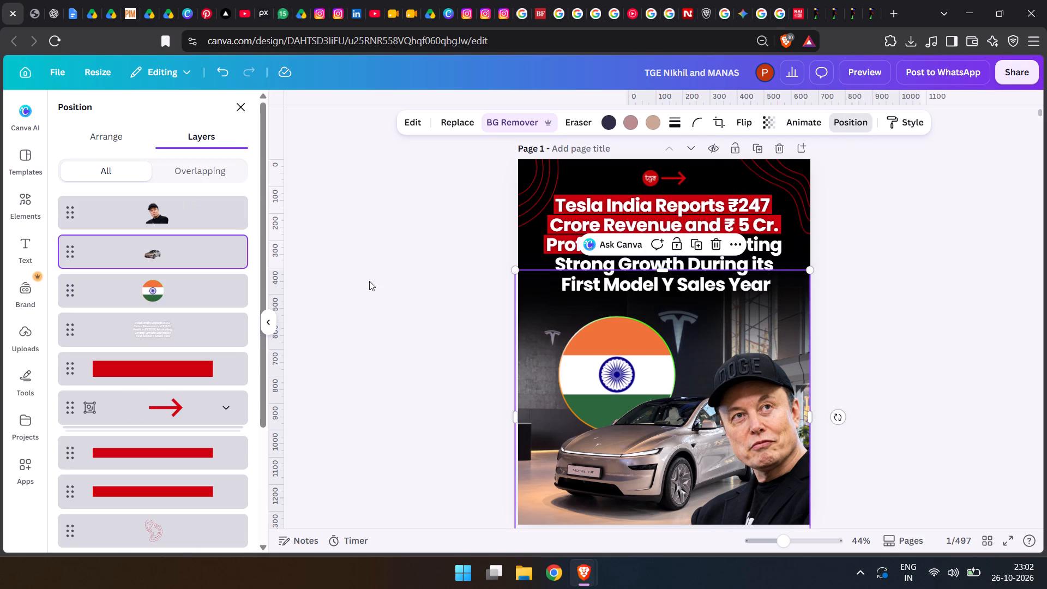
left_click(192, 286)
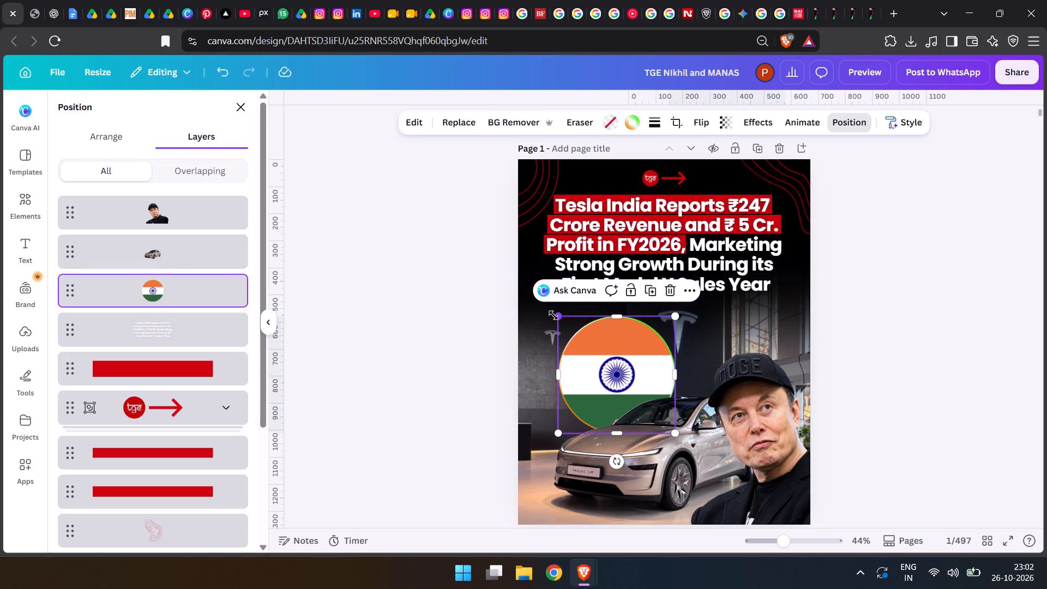
left_click_drag(553, 315, 563, 323)
left_click(605, 355)
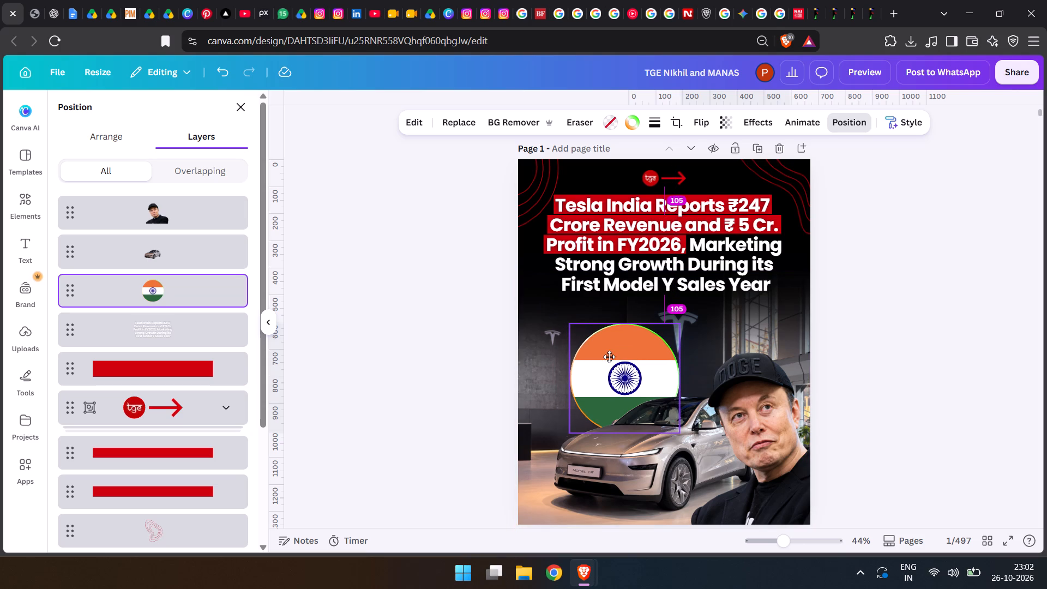
double_click(412, 343)
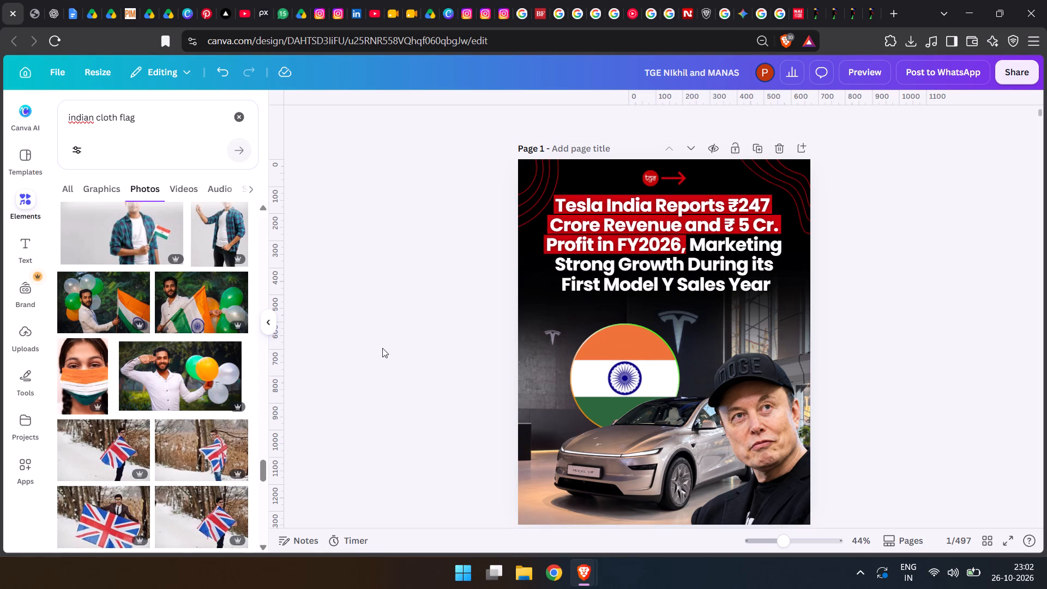
Clear the "indian cloth flag" search from the elements library.
left_click(239, 117)
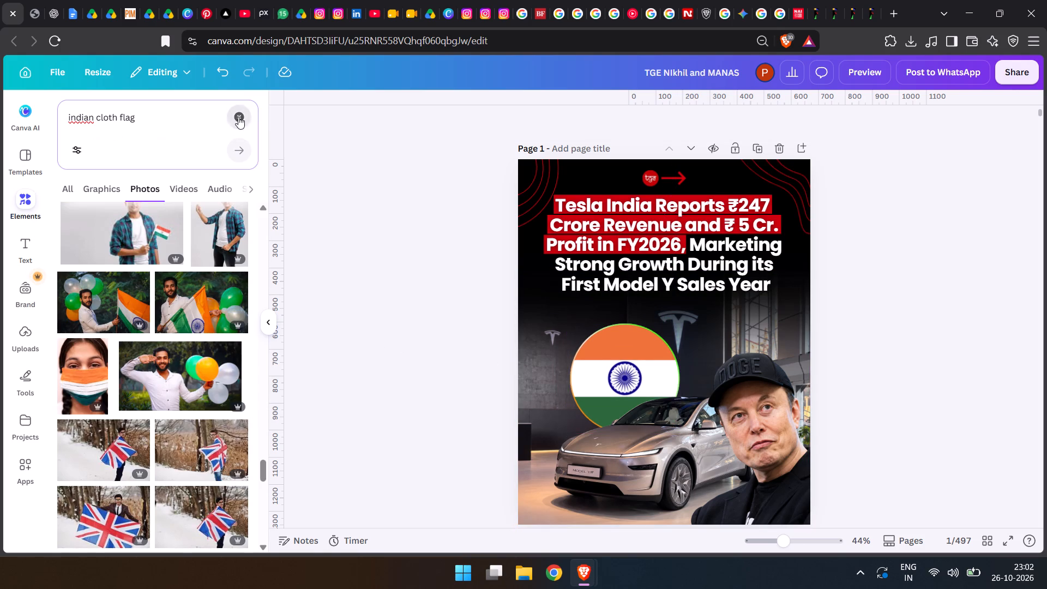
left_click(394, 314)
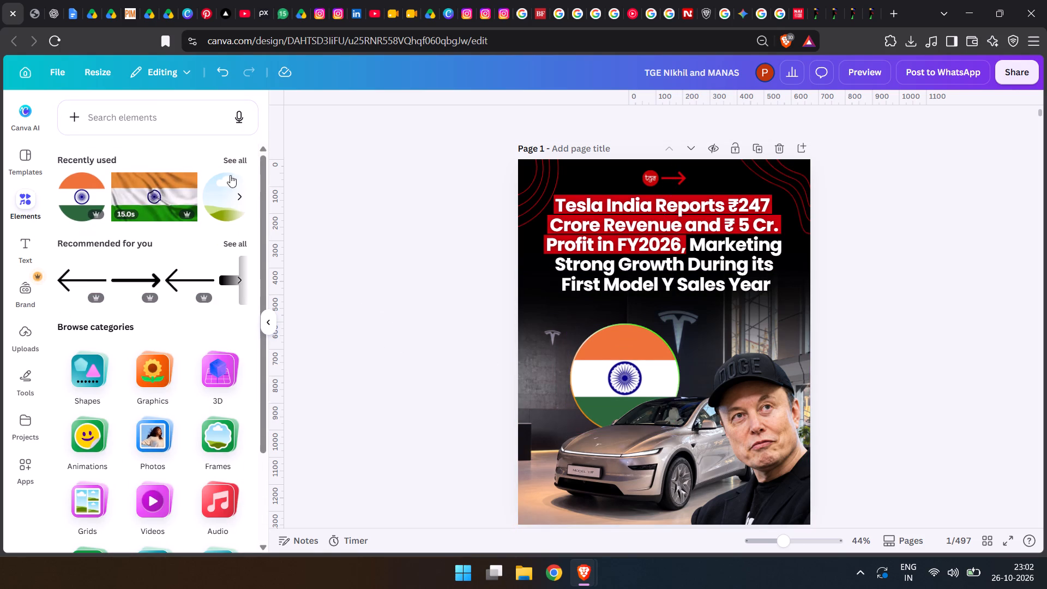
Add the recently used red curved arrow, rotate it to point upward and place it at the flag circle's lower-left edge.
left_click(238, 156)
scroll(168, 360, "down", 3)
left_click(97, 285)
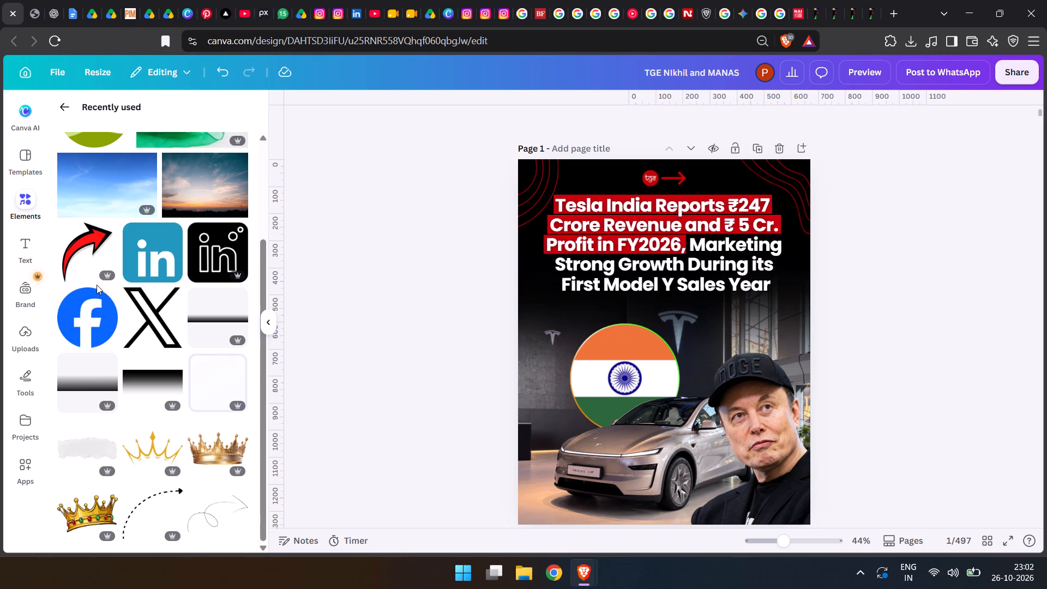
left_click(89, 268)
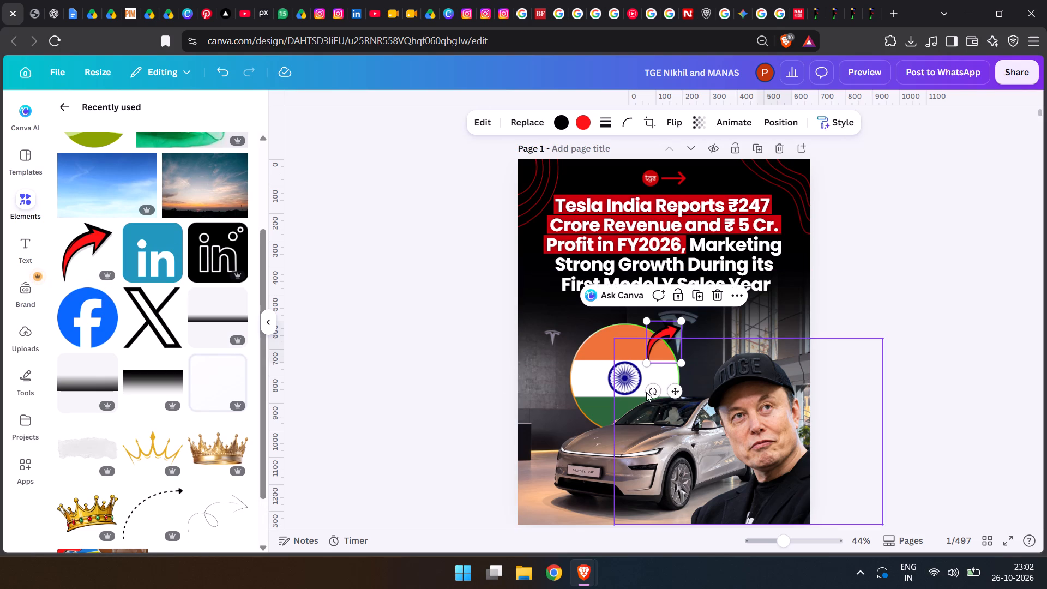
left_click_drag(648, 389, 691, 393)
left_click_drag(665, 356, 558, 419)
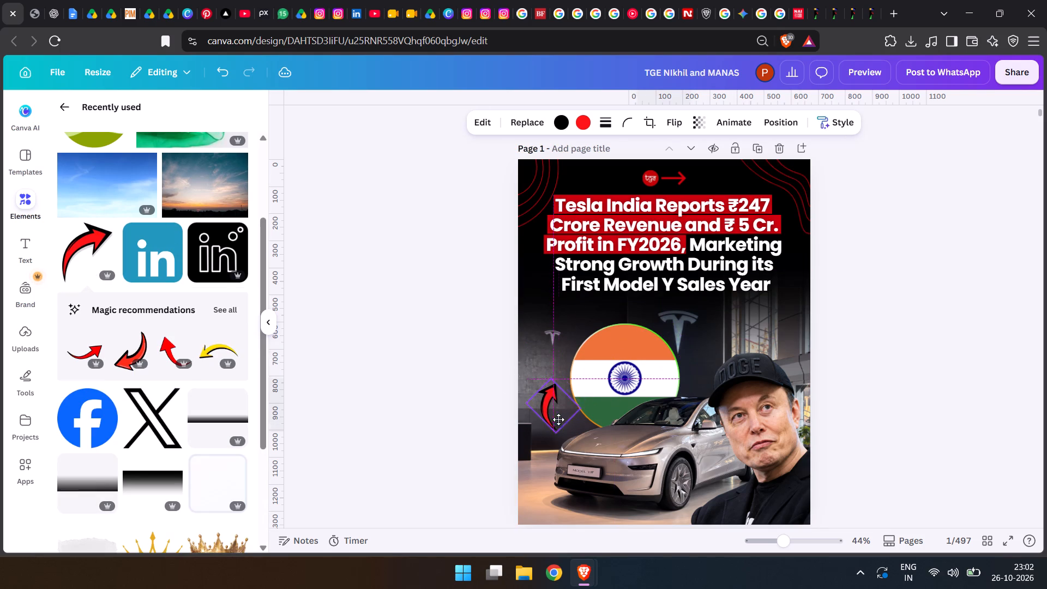
left_click_drag(558, 419, 569, 421)
left_click(566, 408)
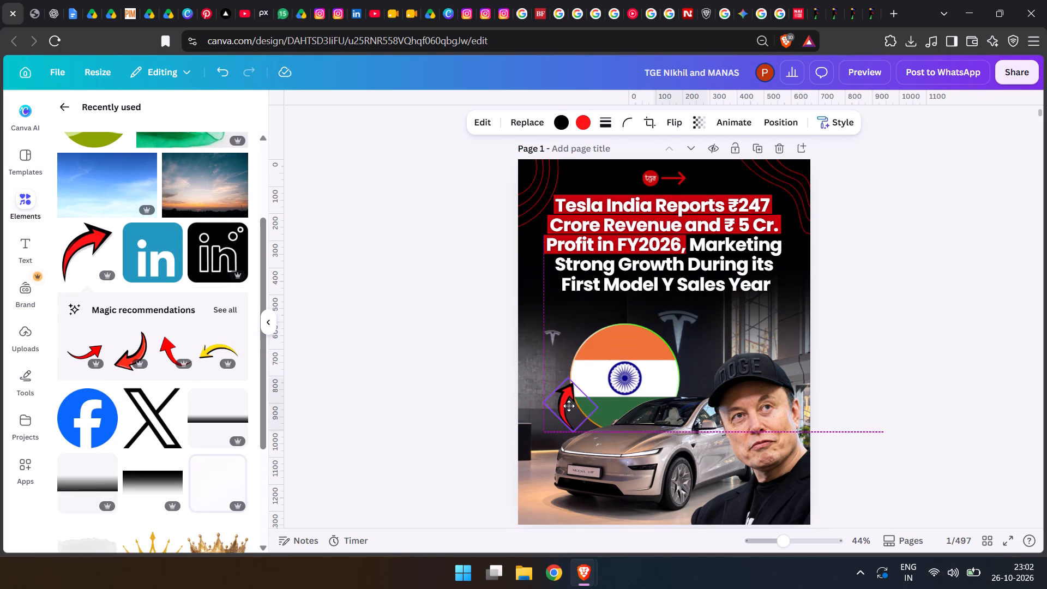
Change the curved arrow's black outline to white.
left_click(557, 121)
left_click(70, 220)
double_click(411, 419)
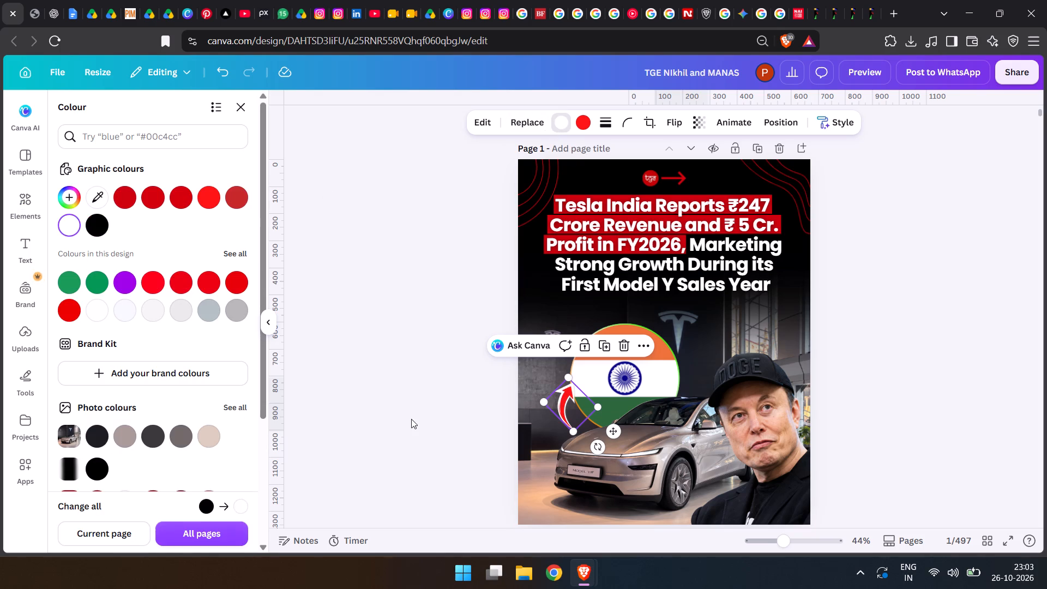
Tilt the arrow slightly clockwise, shrink it and reposition it beside the flag's lower-left edge.
left_click_drag(561, 412, 555, 414)
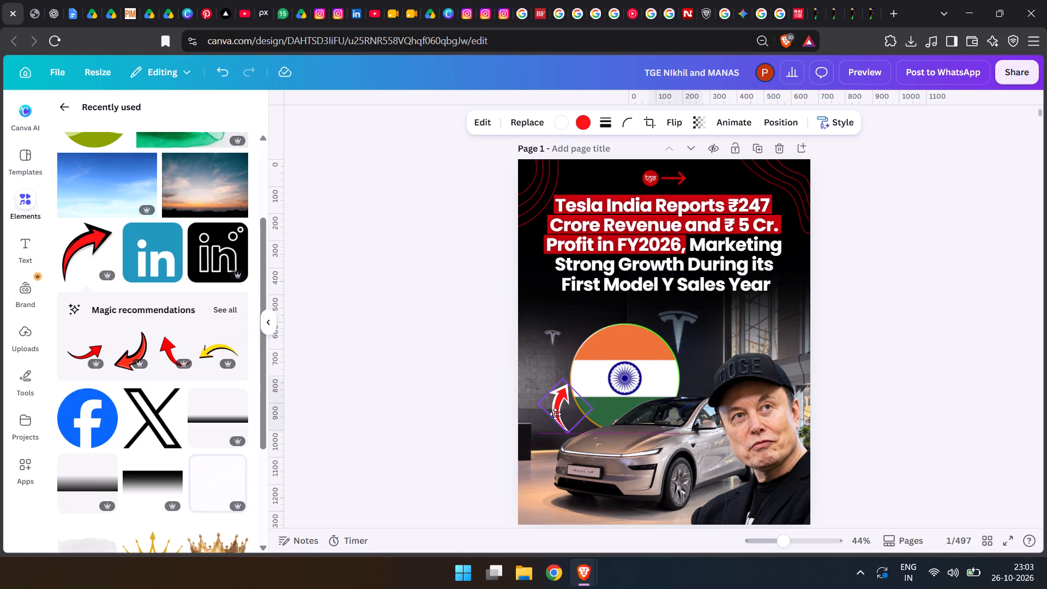
left_click_drag(555, 414, 555, 414)
left_click_drag(585, 447, 576, 447)
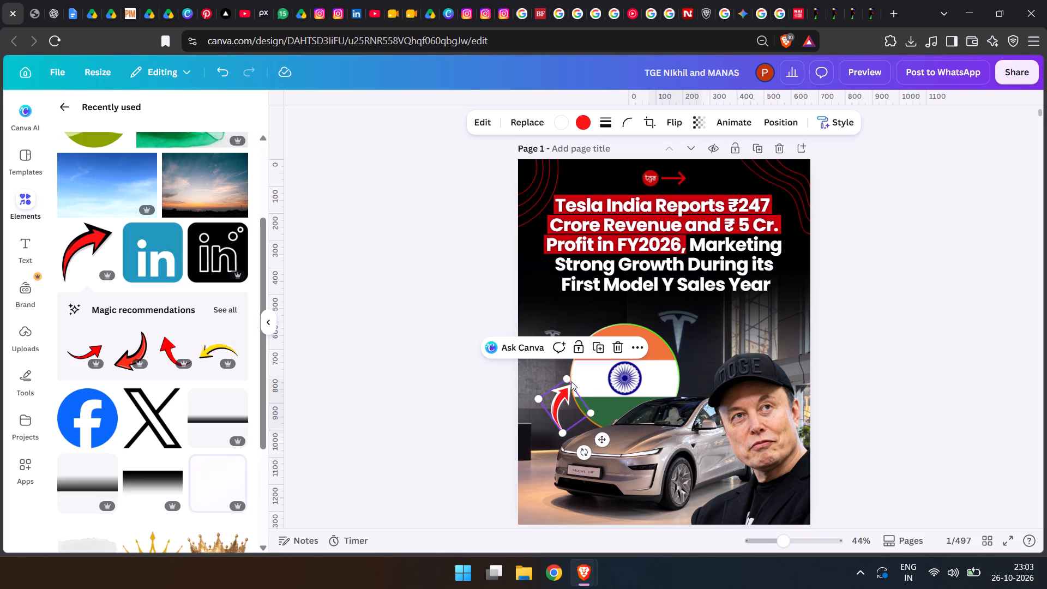
left_click_drag(570, 381, 564, 396)
left_click(561, 408)
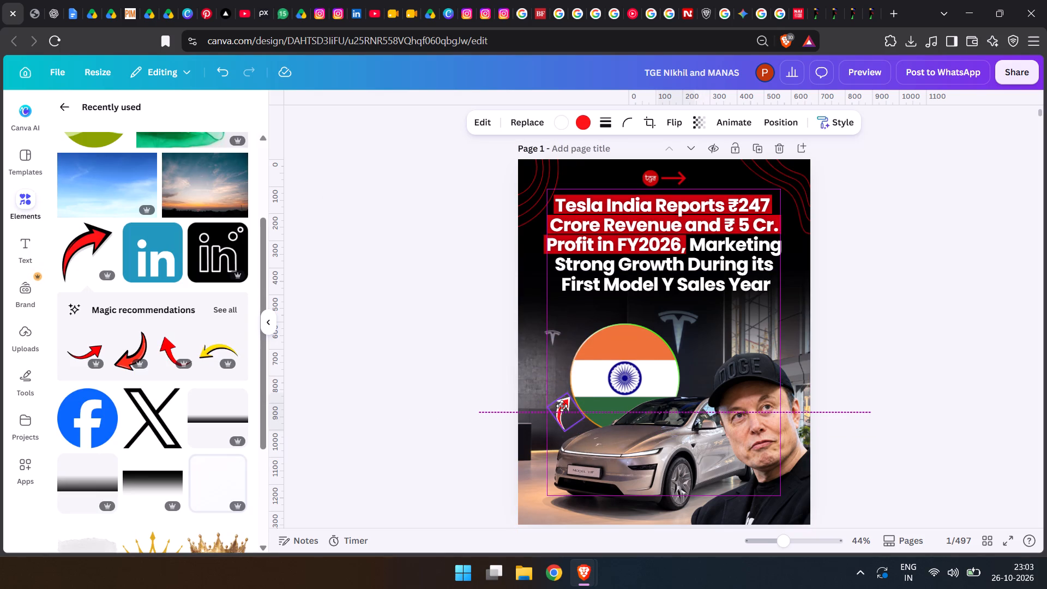
Apply the Glow shadow effect to the Elon Musk cutout image.
double_click(458, 411)
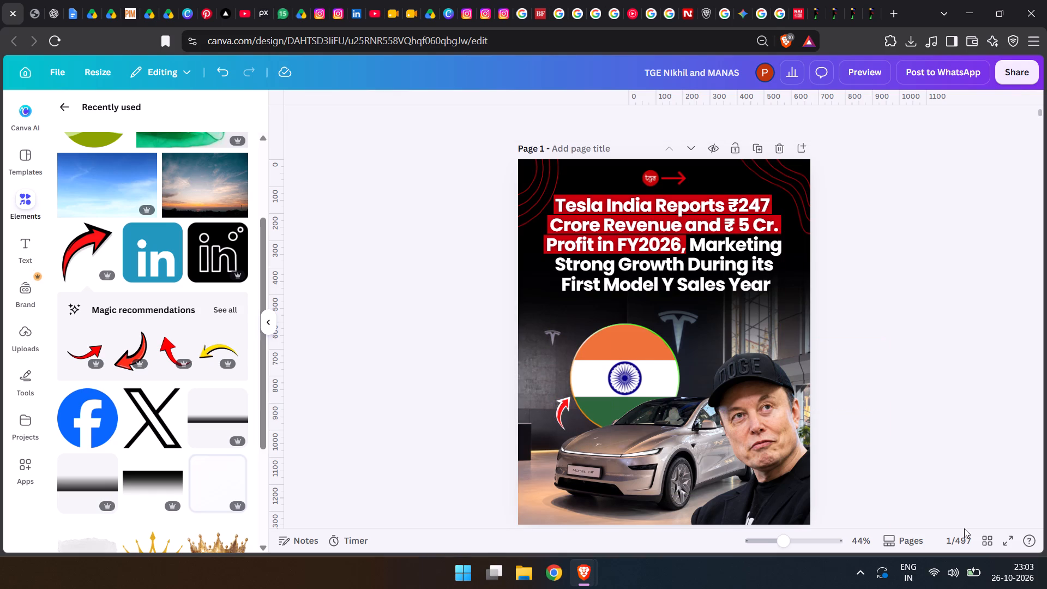
left_click(774, 482)
left_click(416, 116)
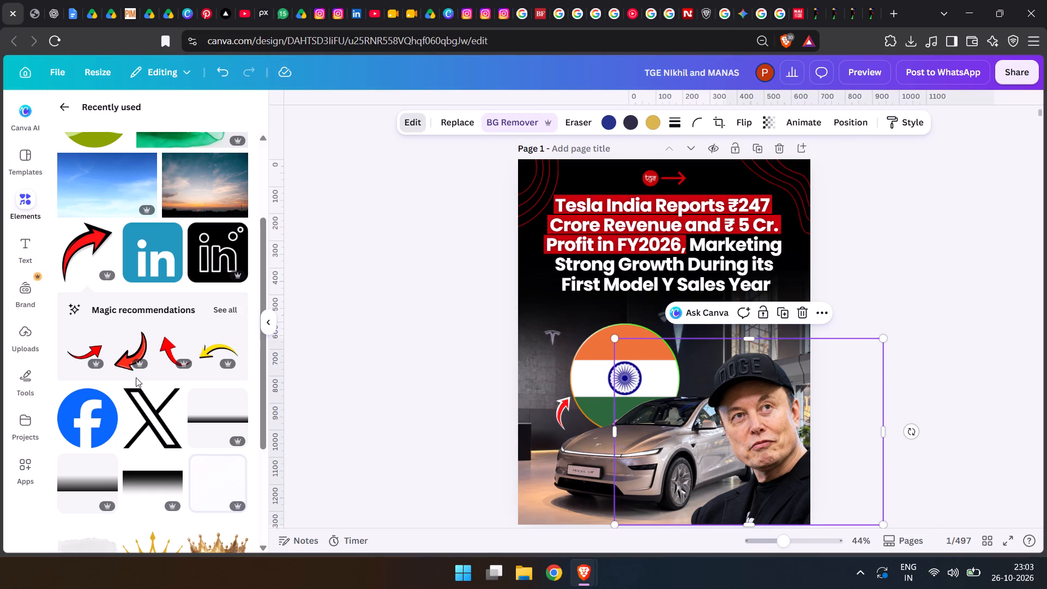
scroll(136, 377, "down", 3)
scroll(136, 377, "up", 1)
scroll(136, 377, "down", 11)
left_click(148, 509)
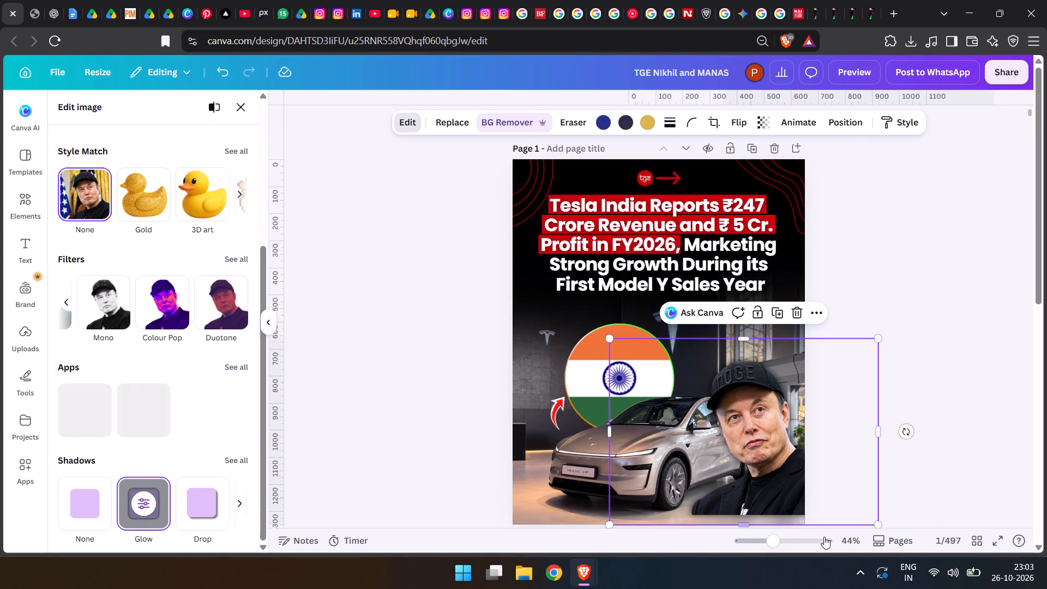
Enlarge the Elon Musk cutout slightly from its lower-left corner, extending it toward the car and past the page's bottom edge.
left_click_drag(612, 525, 600, 536)
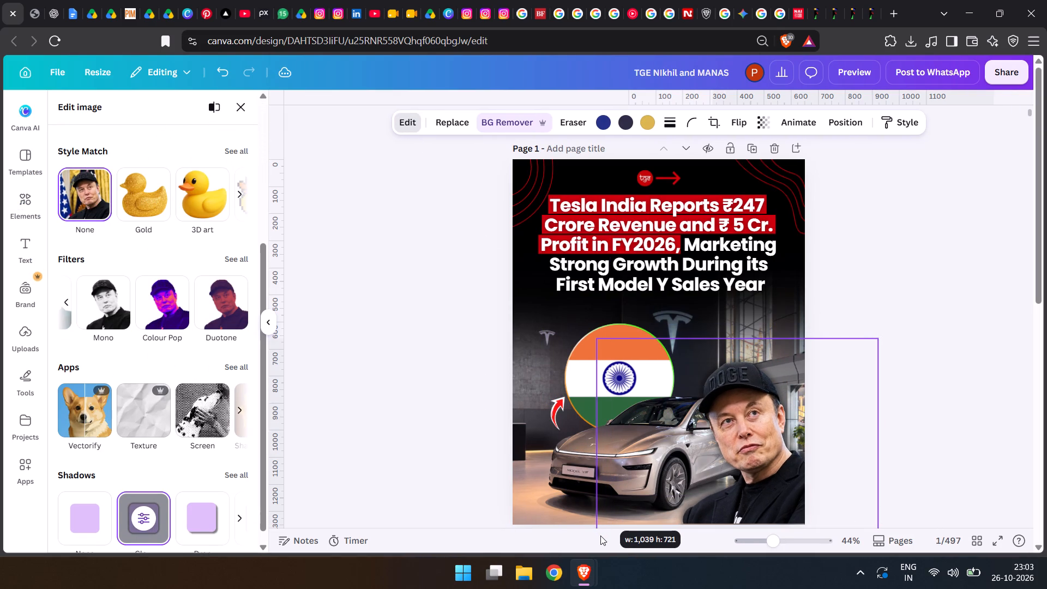
left_click_drag(600, 536, 595, 538)
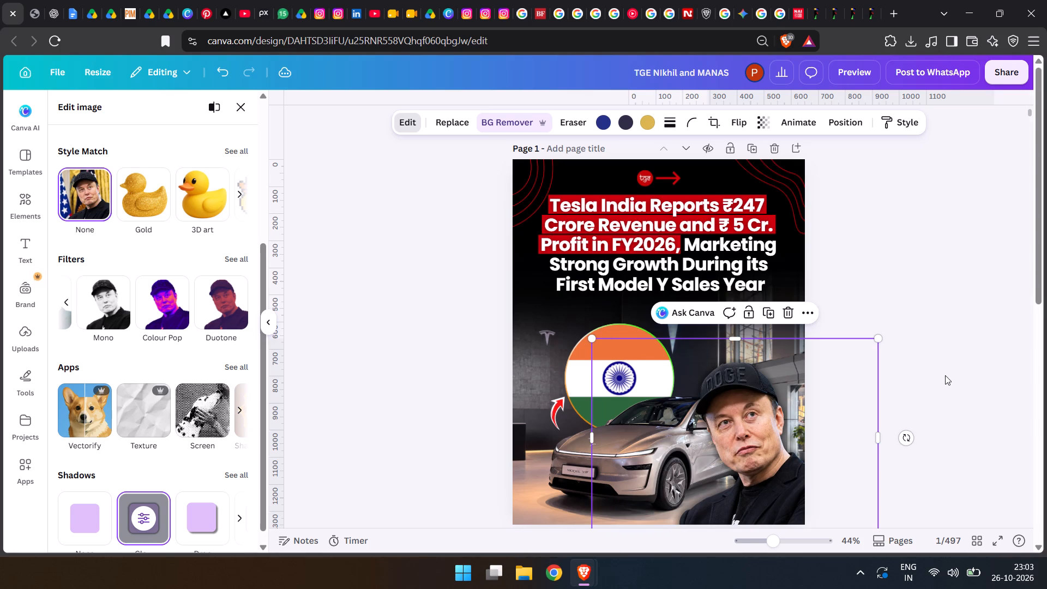
double_click(946, 375)
scroll(959, 389, "down", 1)
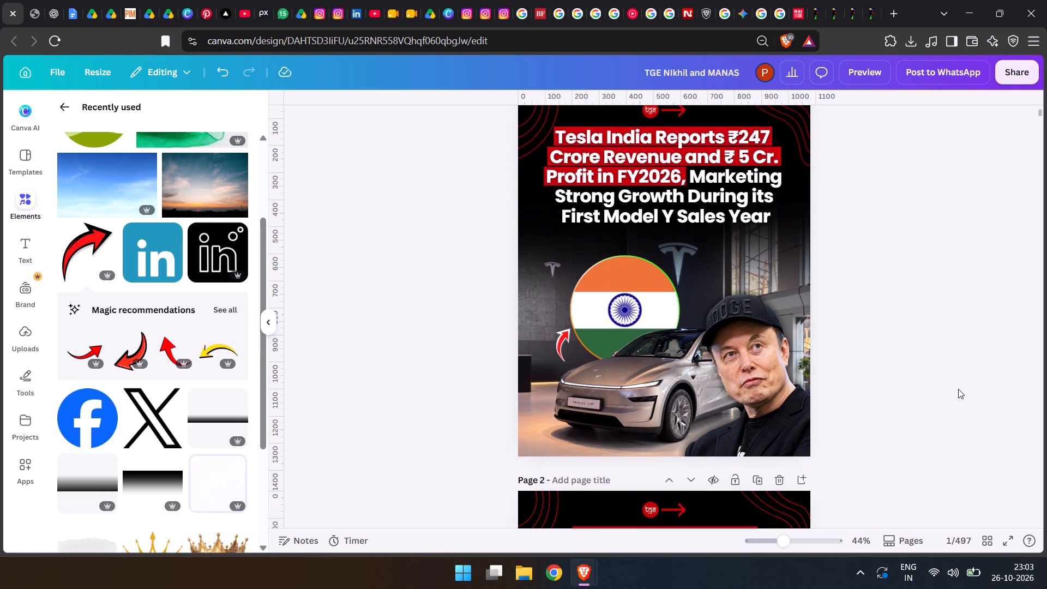
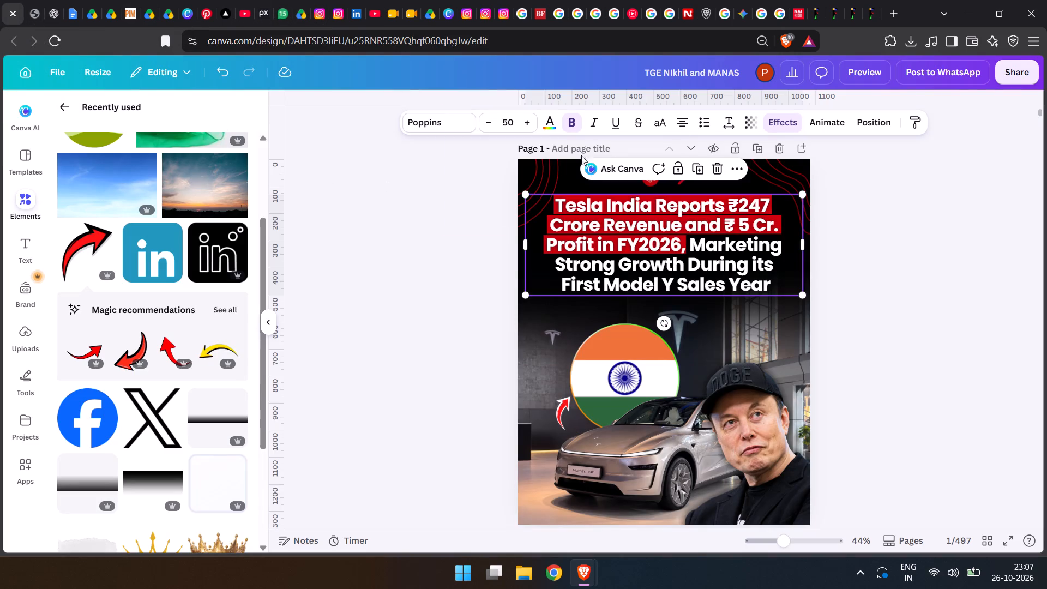
left_click(756, 143)
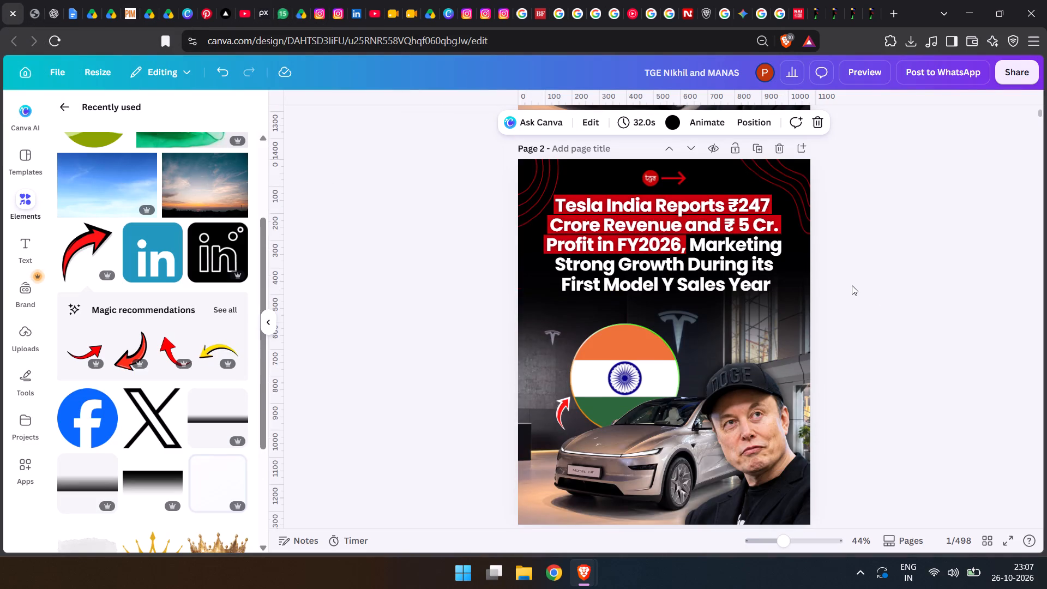
Replace page 2's headline with the copied reply, keeping only the "Tesla sold approximately 1,782 cars" sentence without its title line.
scroll(821, 300, "up", 1)
left_click(711, 303)
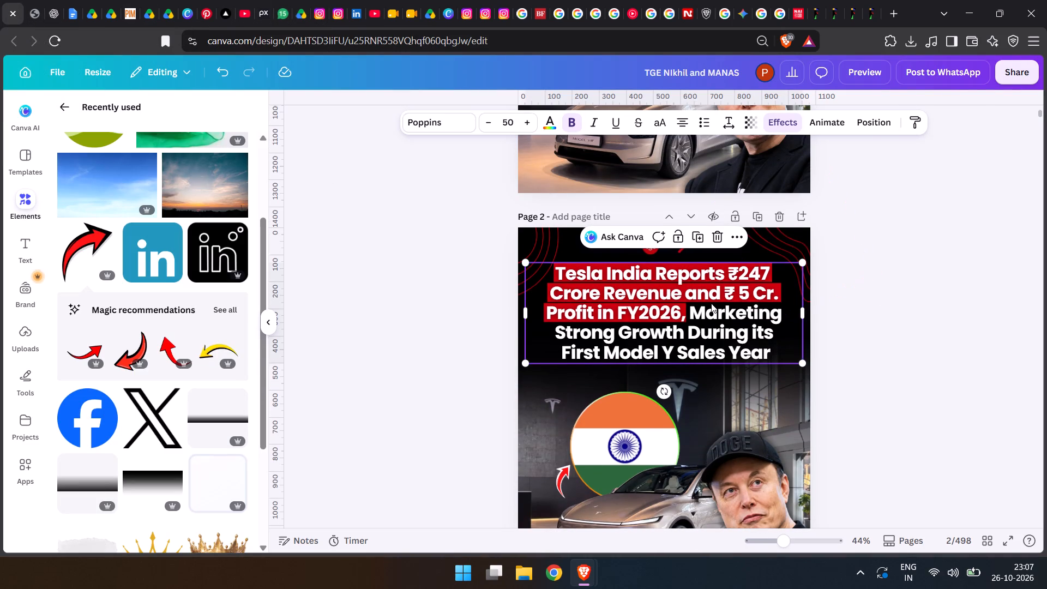
key("ctrl+a")
left_click(410, 332)
double_click(562, 327)
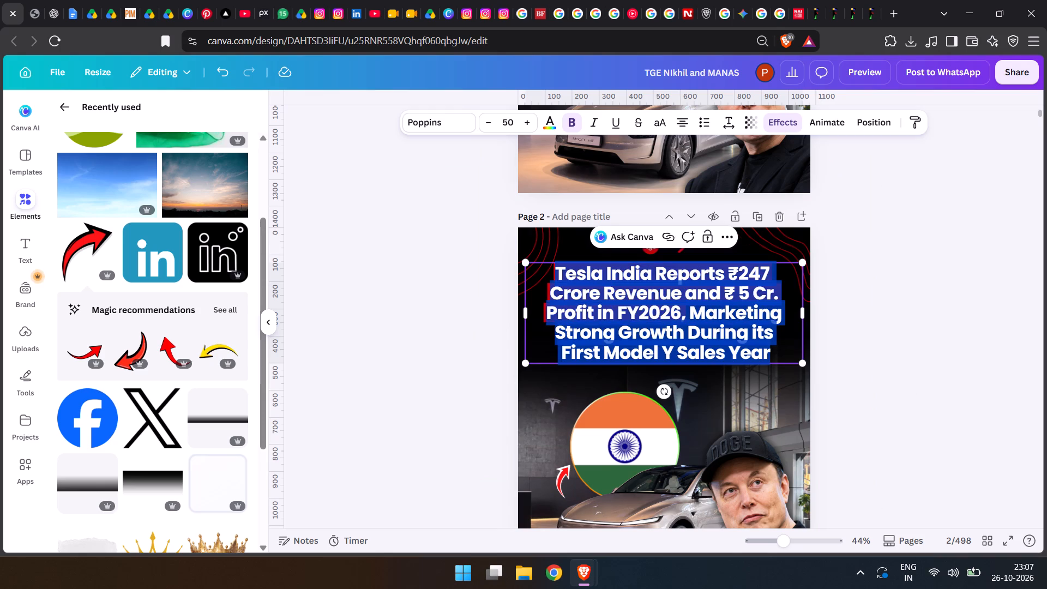
key("ctrl+v")
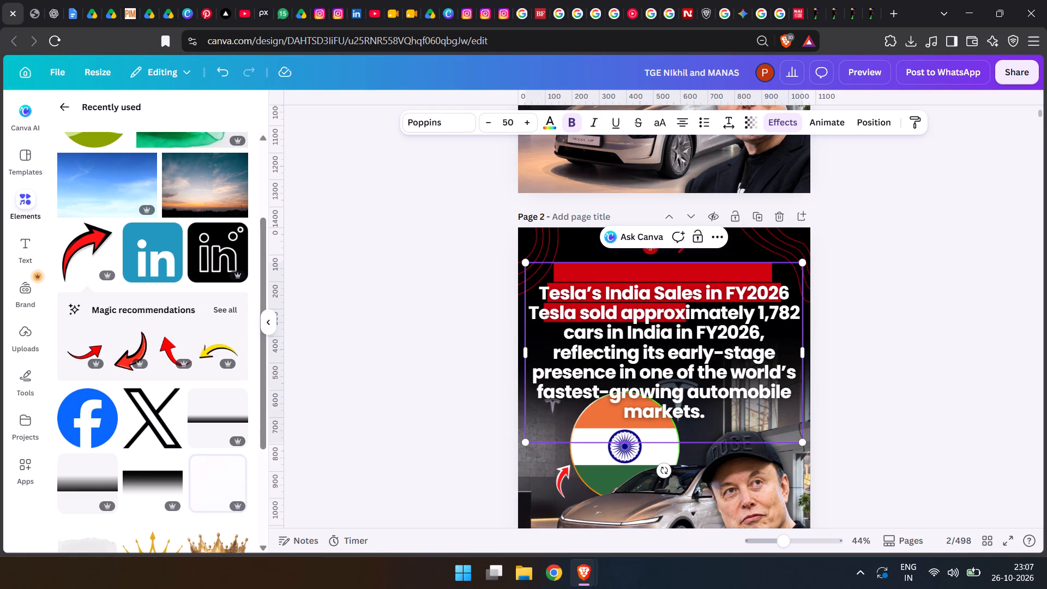
left_click_drag(535, 289, 789, 295)
key("Delete")
left_click(444, 332)
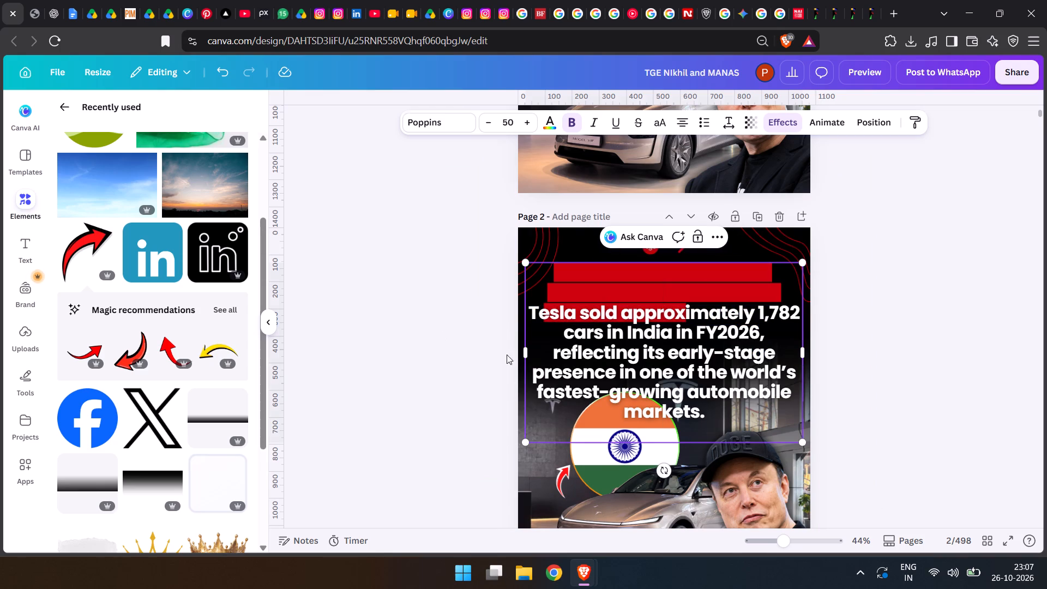
Move the new text on page 2 up to just below the tge logo.
left_click(416, 327)
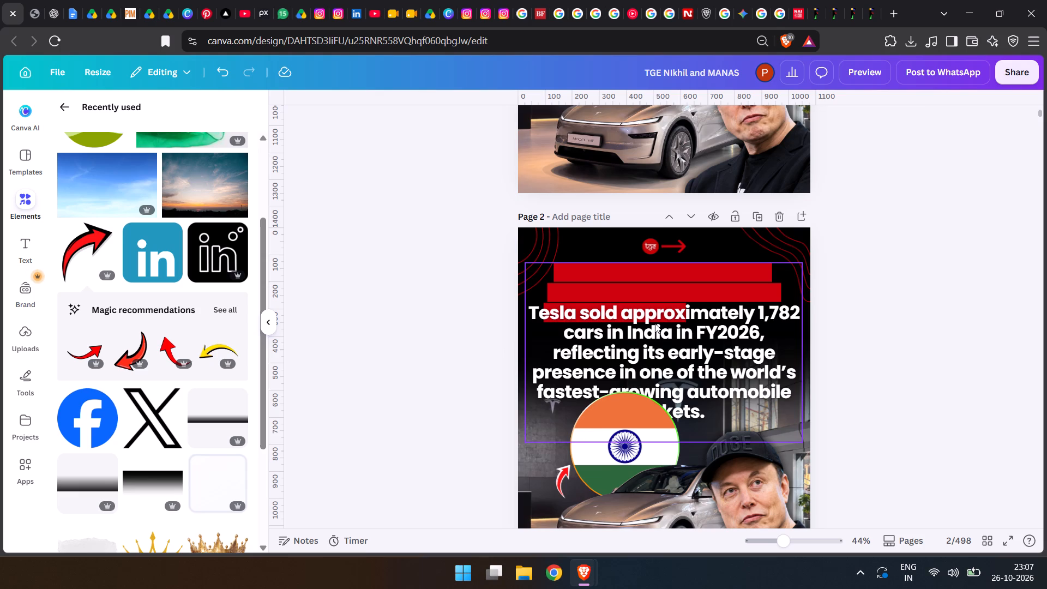
left_click(655, 323)
left_click_drag(683, 328, 681, 283)
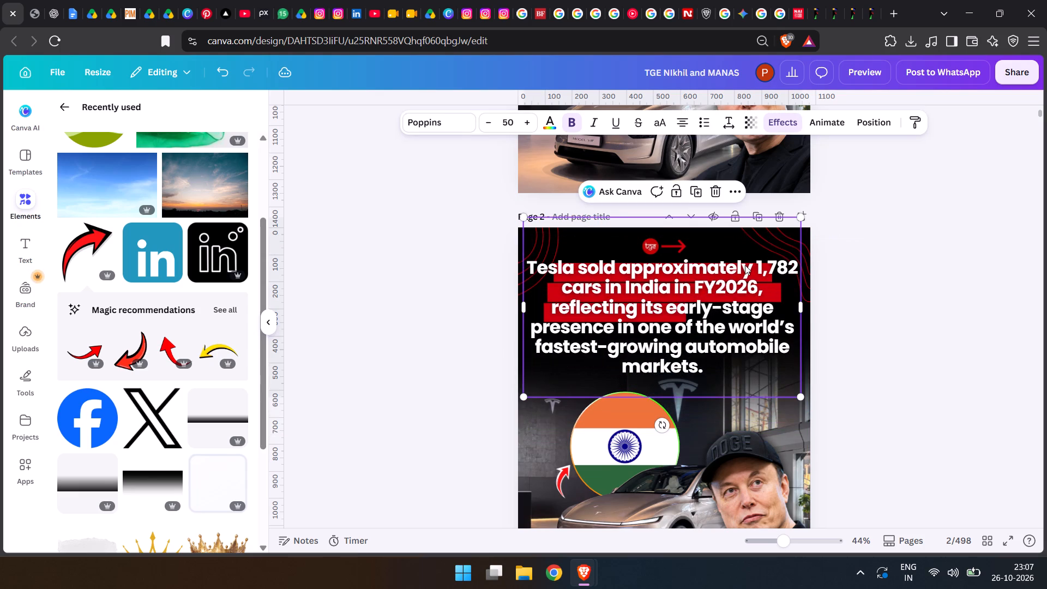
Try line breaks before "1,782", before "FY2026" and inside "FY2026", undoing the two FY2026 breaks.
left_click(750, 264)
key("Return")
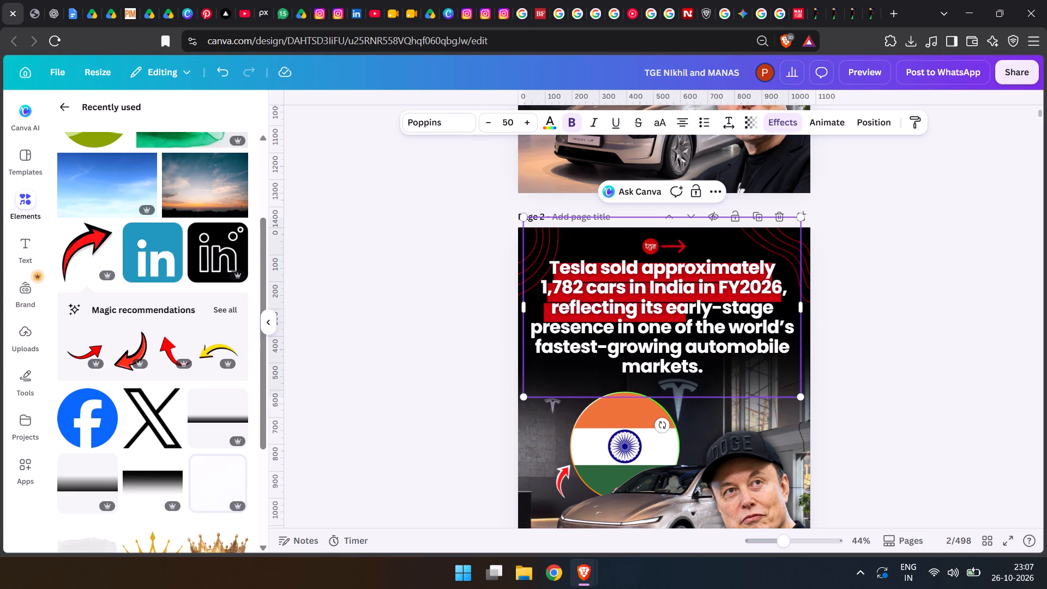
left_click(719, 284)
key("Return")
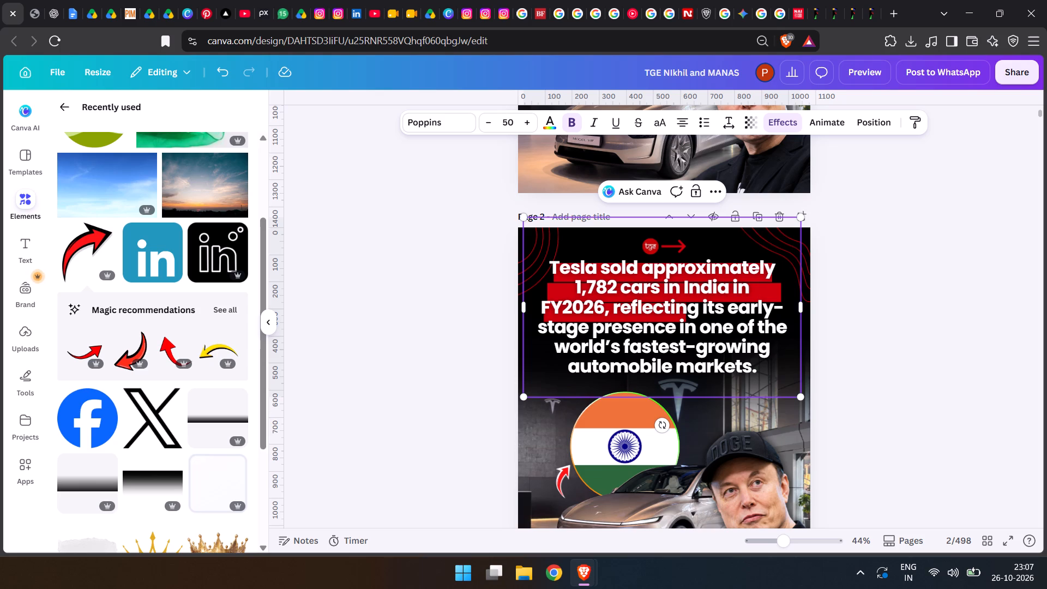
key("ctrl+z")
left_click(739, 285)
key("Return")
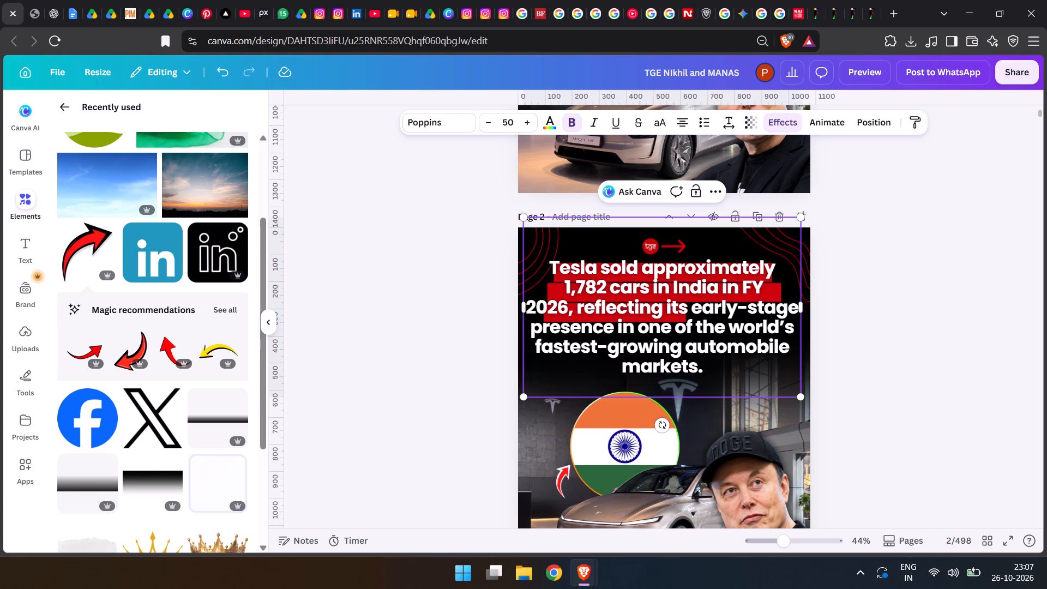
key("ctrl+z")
Rebreak the page 2 text into the lines "Tesla sold", "approximately 1,782 cars" and "in India in FY2026," before "reflecting".
left_click(640, 268)
key("Return")
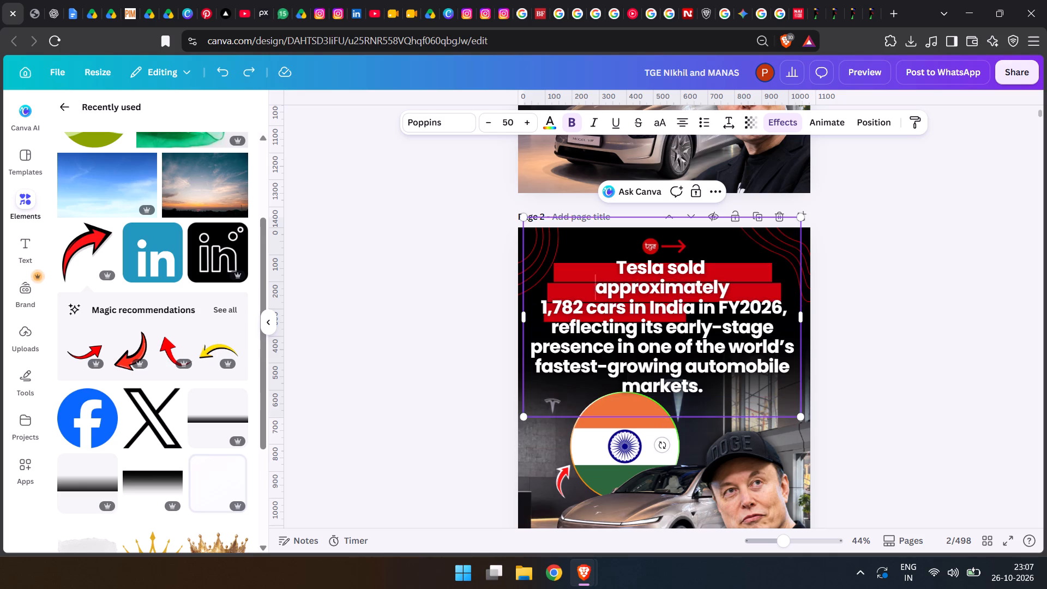
left_click(691, 308)
key("Return")
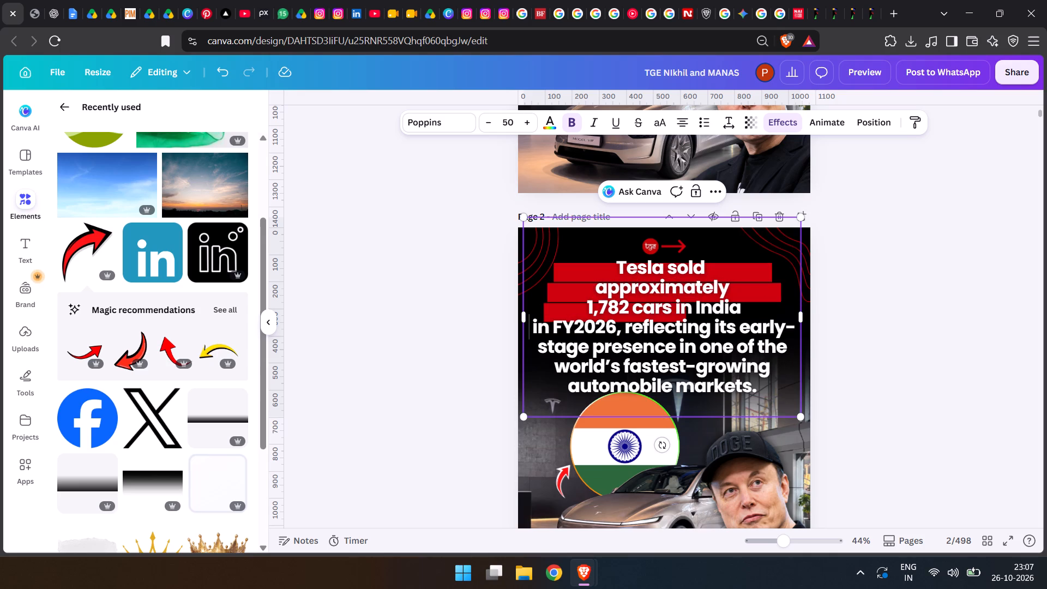
left_click(673, 307)
key("Return")
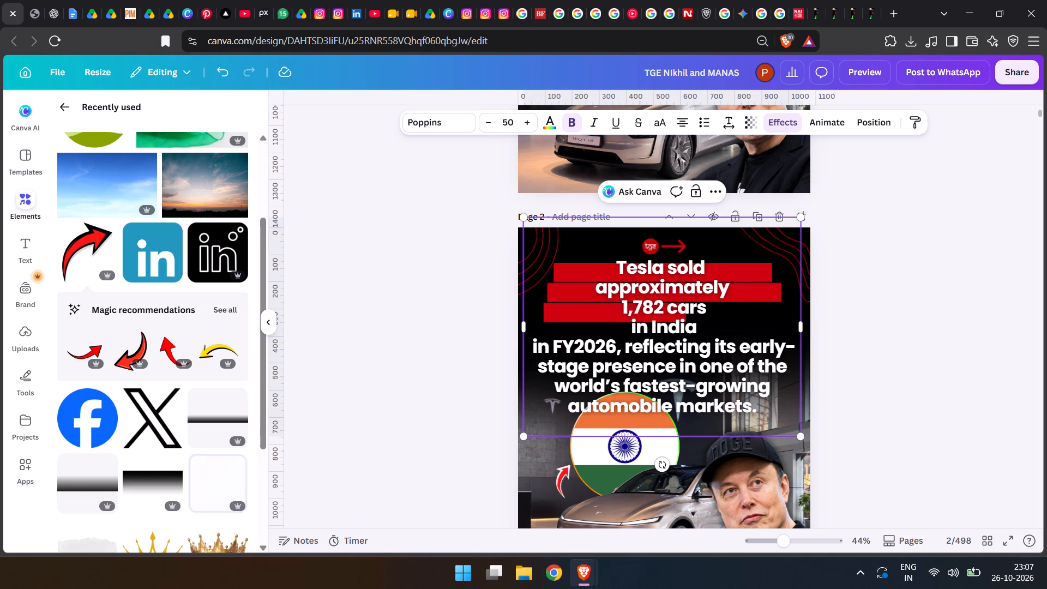
left_click(616, 303)
key("BackSpace")
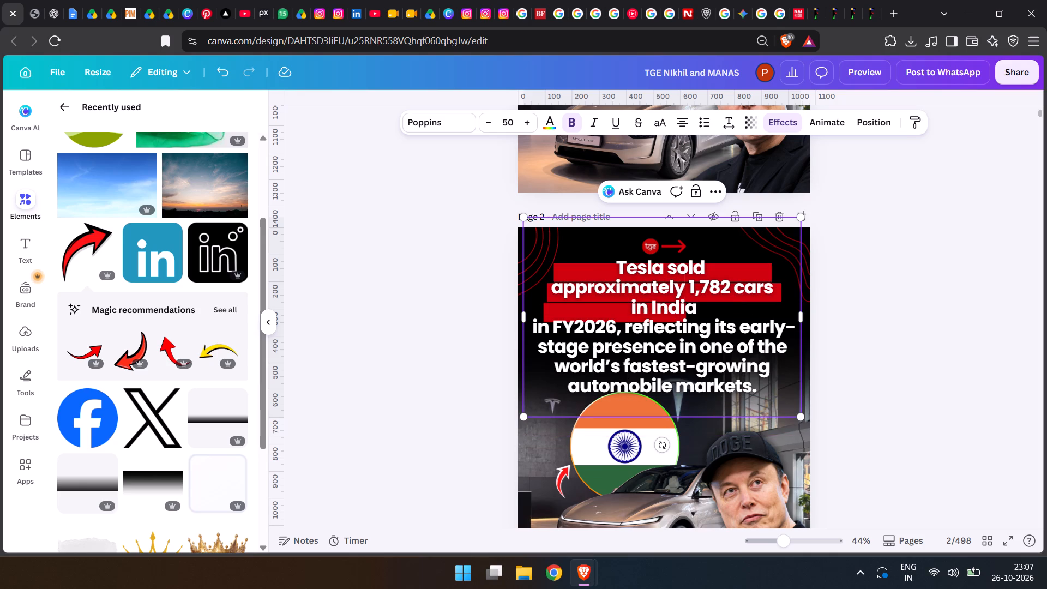
left_click(626, 325)
key("Return")
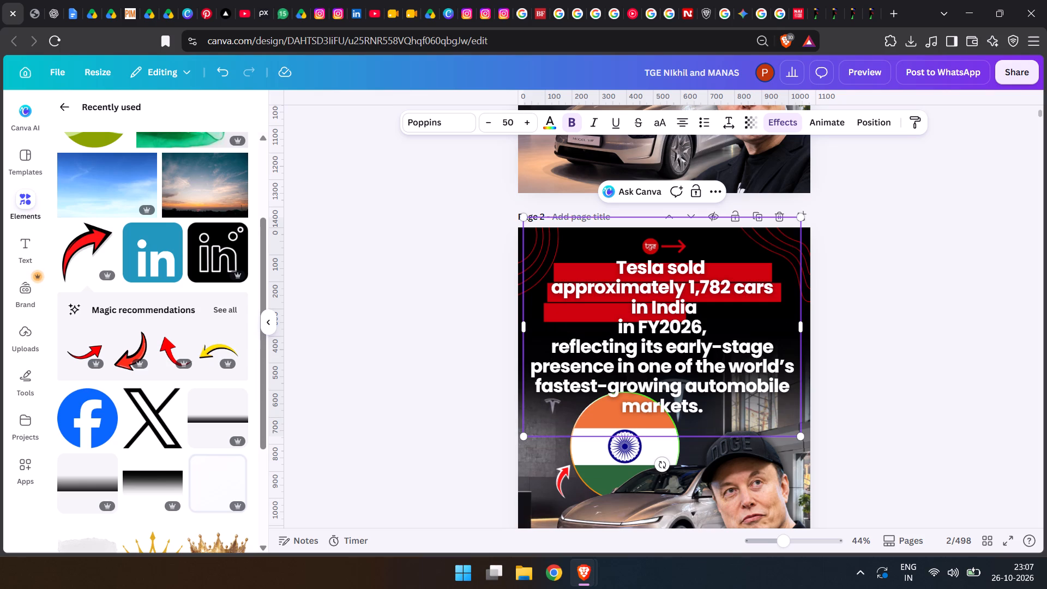
left_click(612, 328)
key("BackSpace")
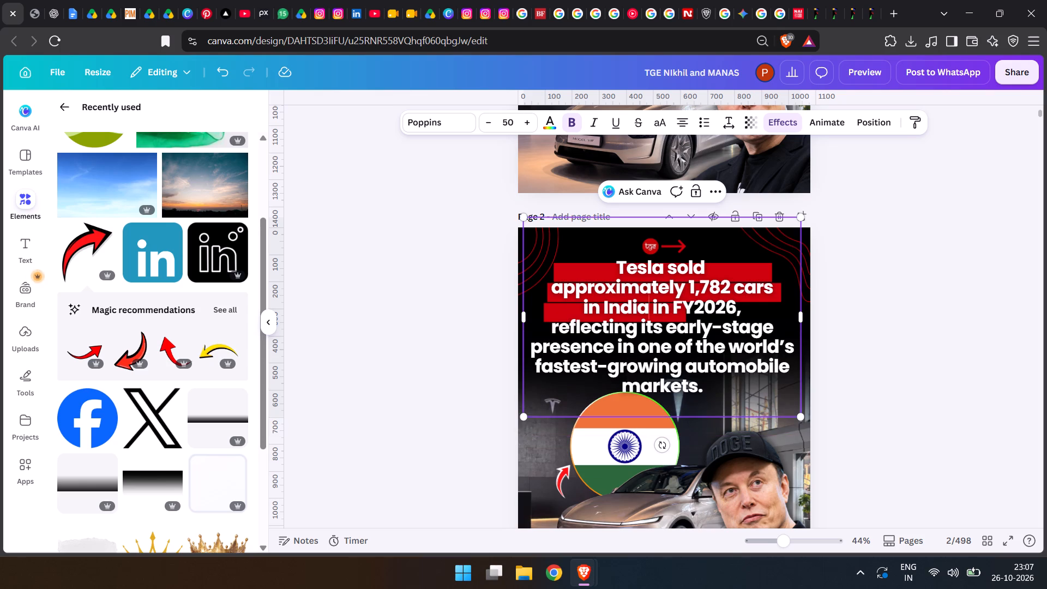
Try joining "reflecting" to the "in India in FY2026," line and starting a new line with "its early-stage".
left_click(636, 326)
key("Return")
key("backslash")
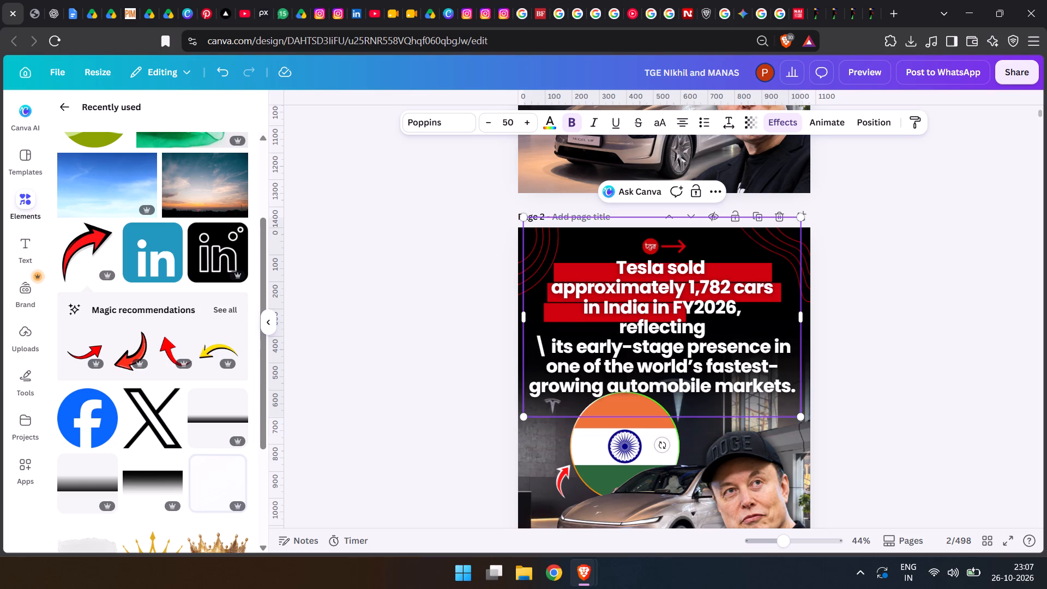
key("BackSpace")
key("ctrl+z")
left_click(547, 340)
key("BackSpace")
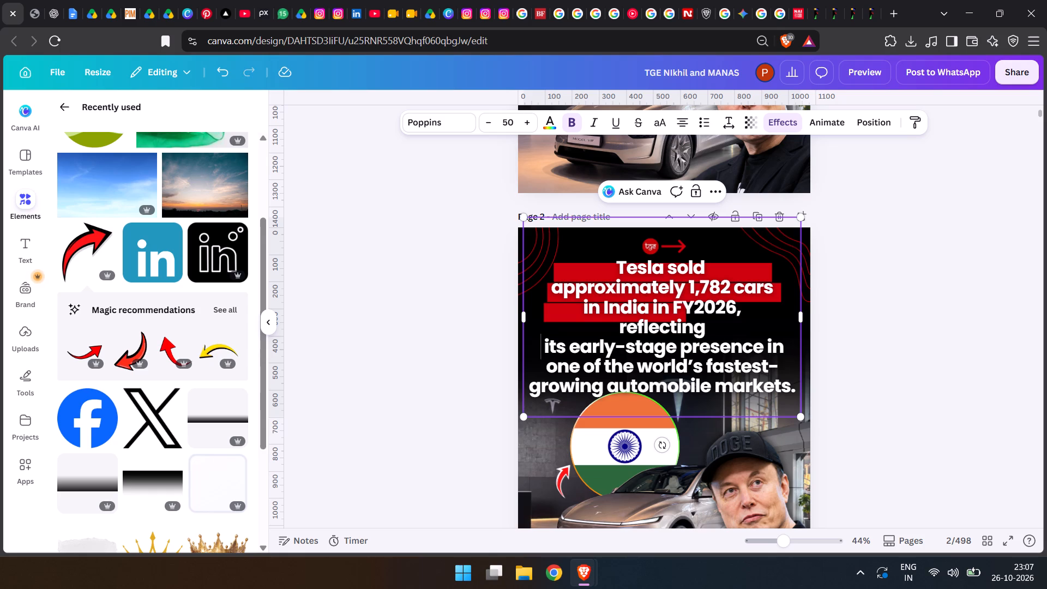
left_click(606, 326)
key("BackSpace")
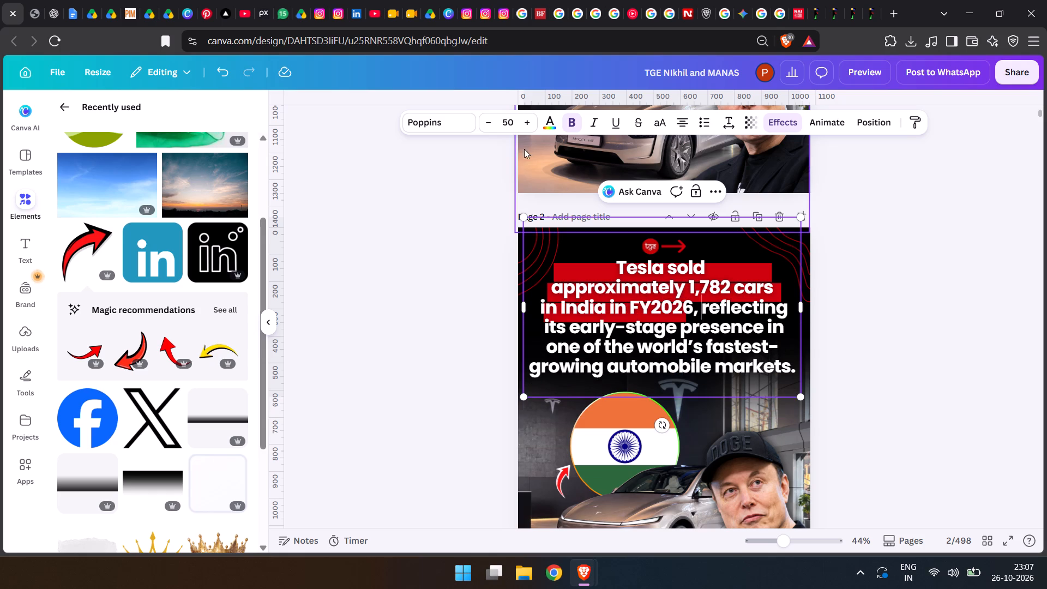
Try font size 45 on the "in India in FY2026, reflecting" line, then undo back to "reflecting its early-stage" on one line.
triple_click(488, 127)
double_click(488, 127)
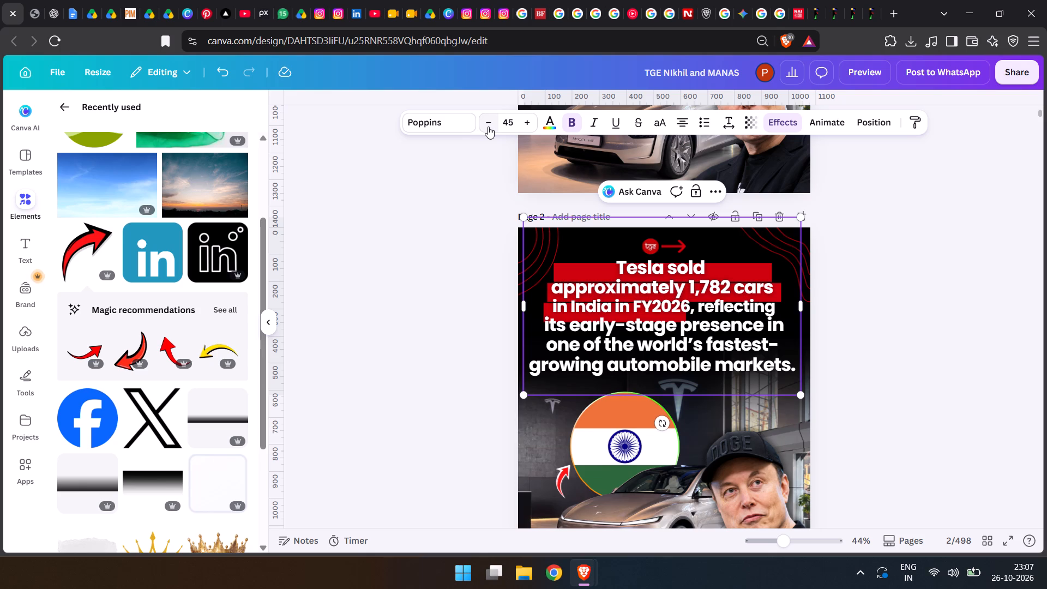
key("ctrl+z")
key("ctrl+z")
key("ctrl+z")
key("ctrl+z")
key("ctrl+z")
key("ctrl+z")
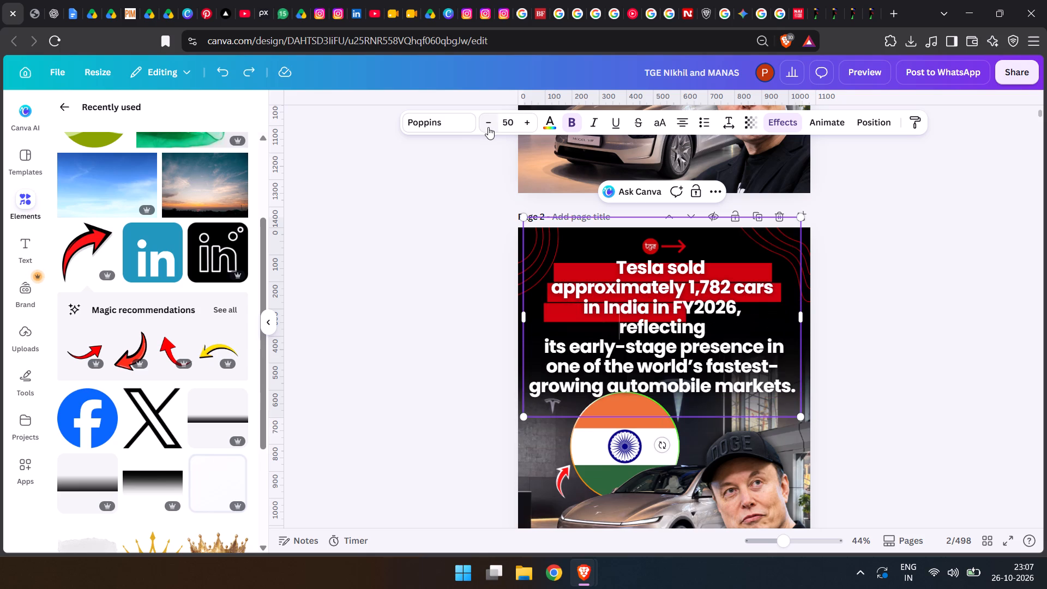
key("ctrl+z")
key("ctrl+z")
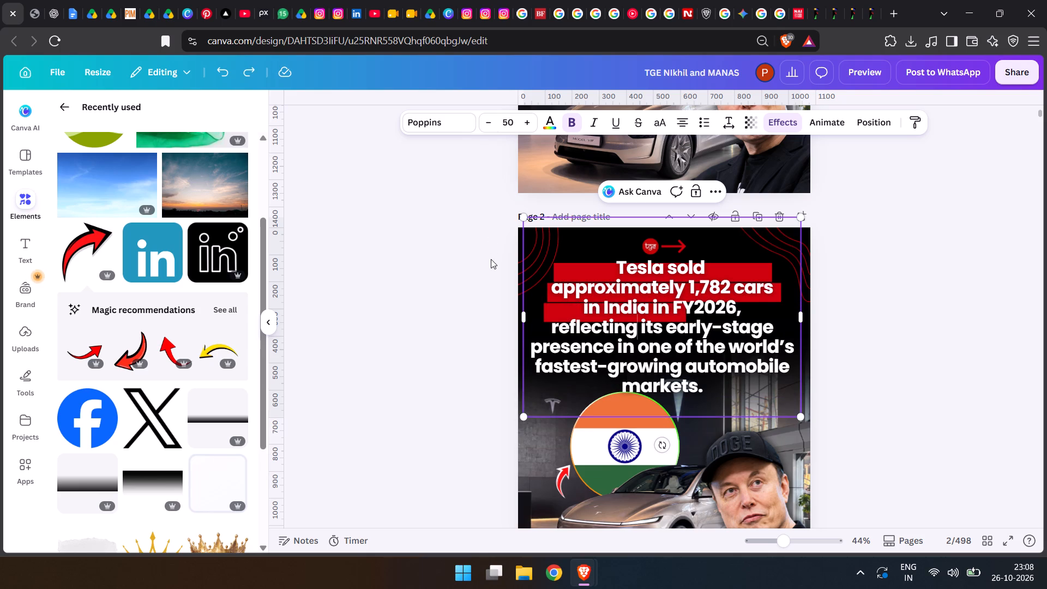
Set the font size of the entire page 2 text box to 45.
left_click(491, 263)
left_click(615, 293)
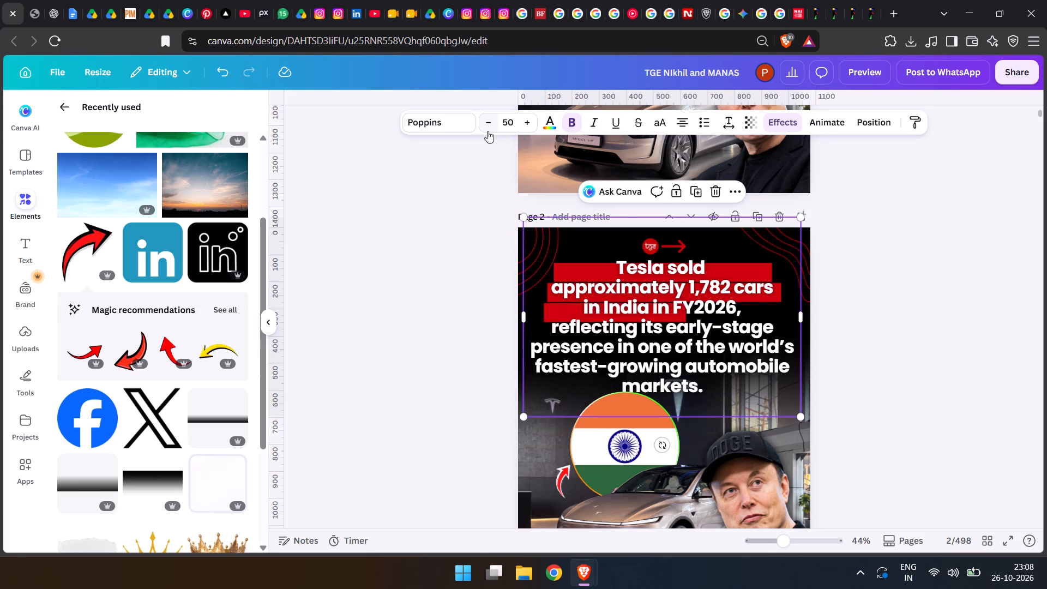
triple_click(488, 127)
double_click(488, 127)
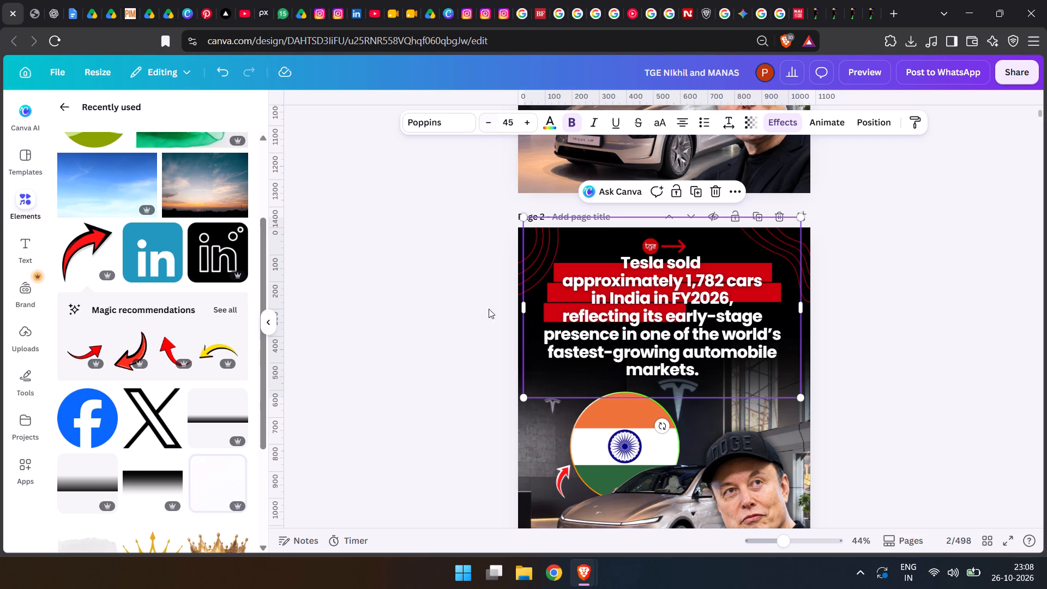
double_click(484, 347)
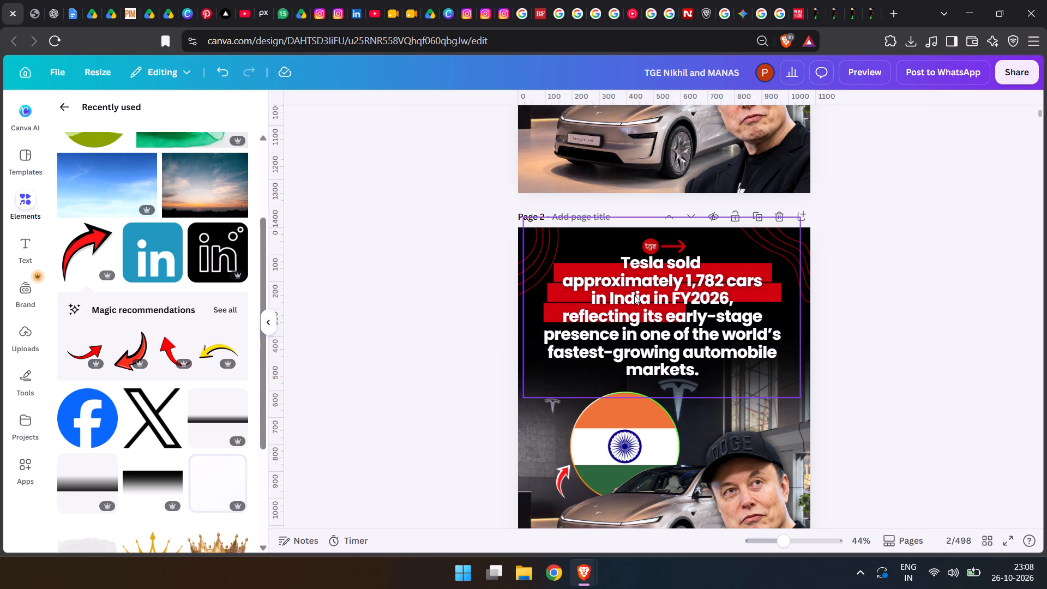
Rebreak the page 2 text so its lines read "in India in FY2026, reflecting its" and "early-stage presence in one of the".
double_click(641, 317)
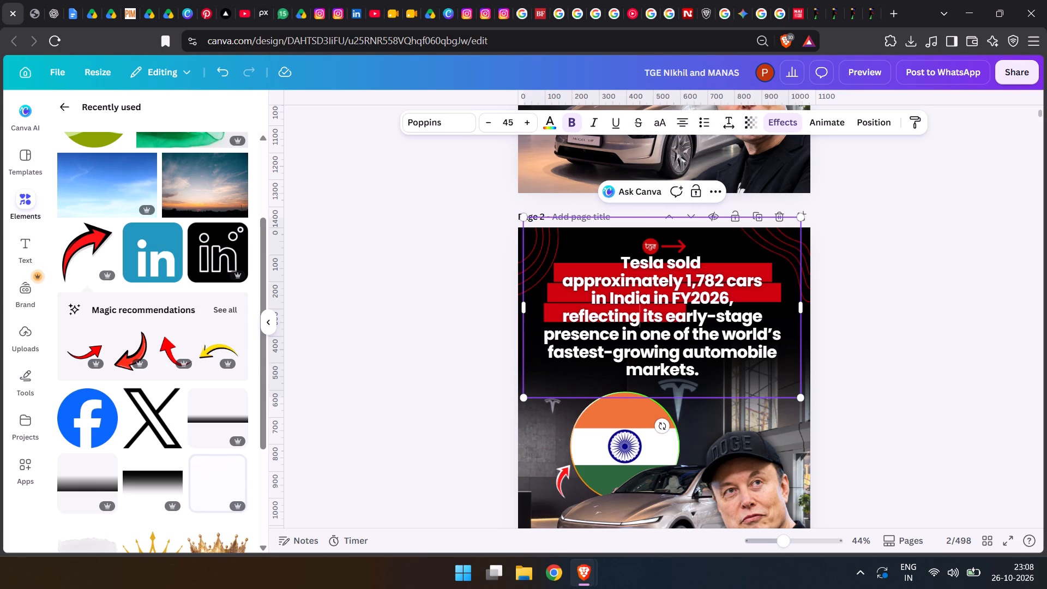
key("Return")
left_click(622, 310)
key("BackSpace")
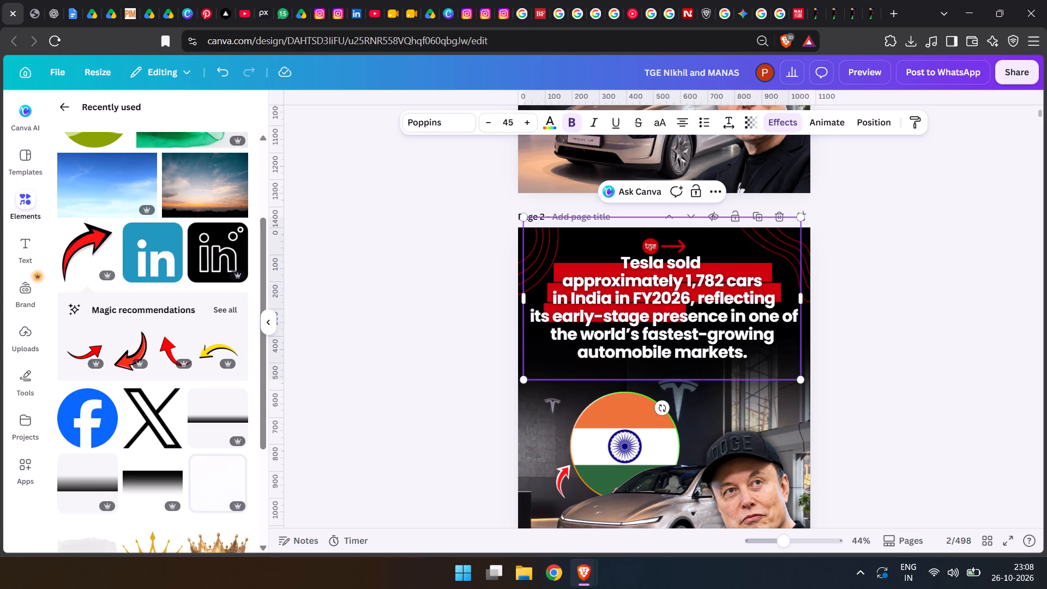
left_click(552, 316)
key("Return")
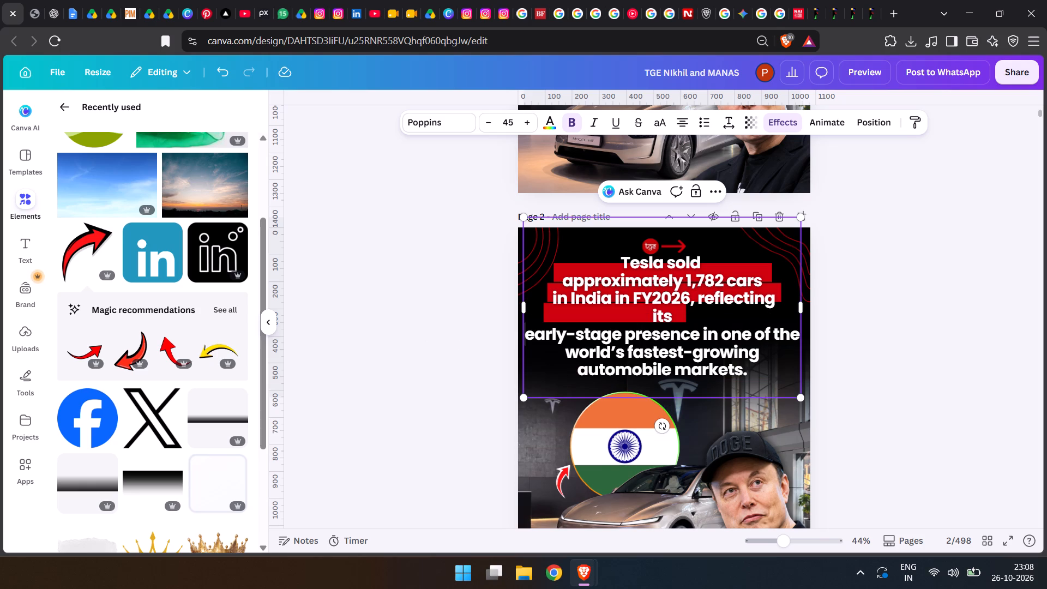
left_click(643, 323)
left_click(650, 317)
key("BackSpace")
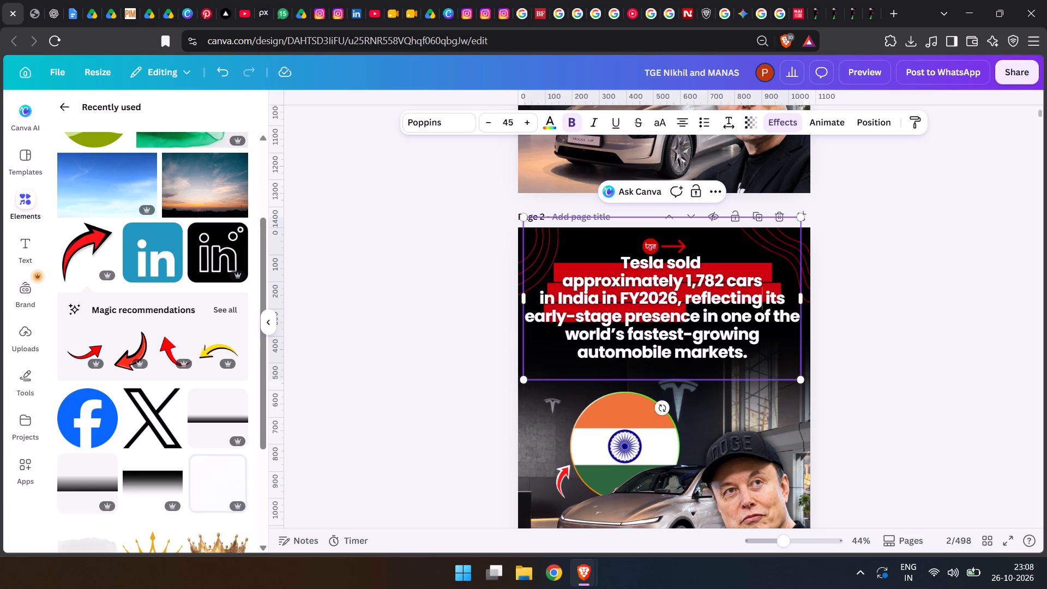
left_click(447, 348)
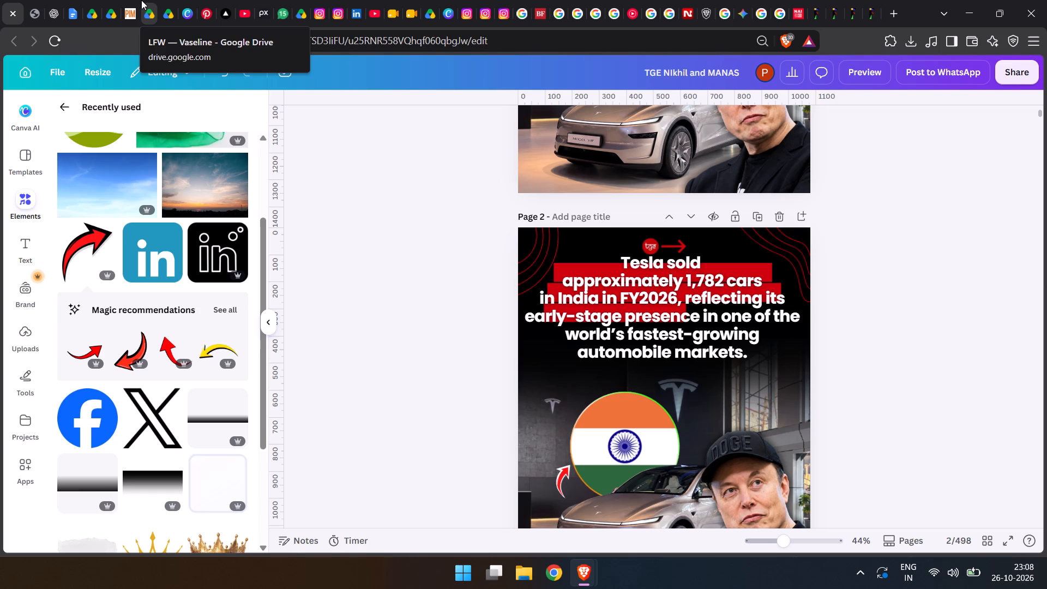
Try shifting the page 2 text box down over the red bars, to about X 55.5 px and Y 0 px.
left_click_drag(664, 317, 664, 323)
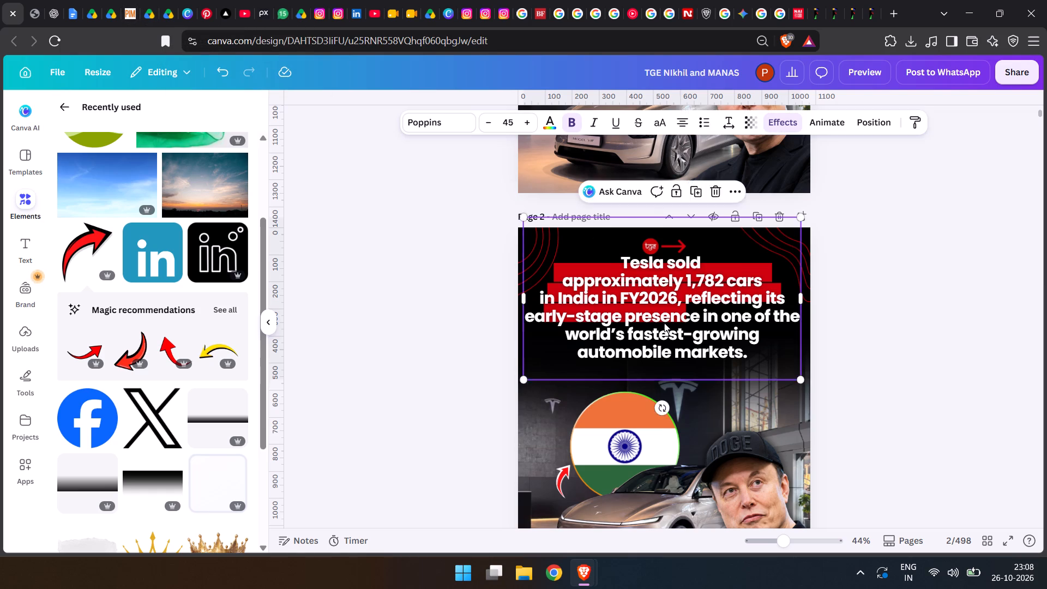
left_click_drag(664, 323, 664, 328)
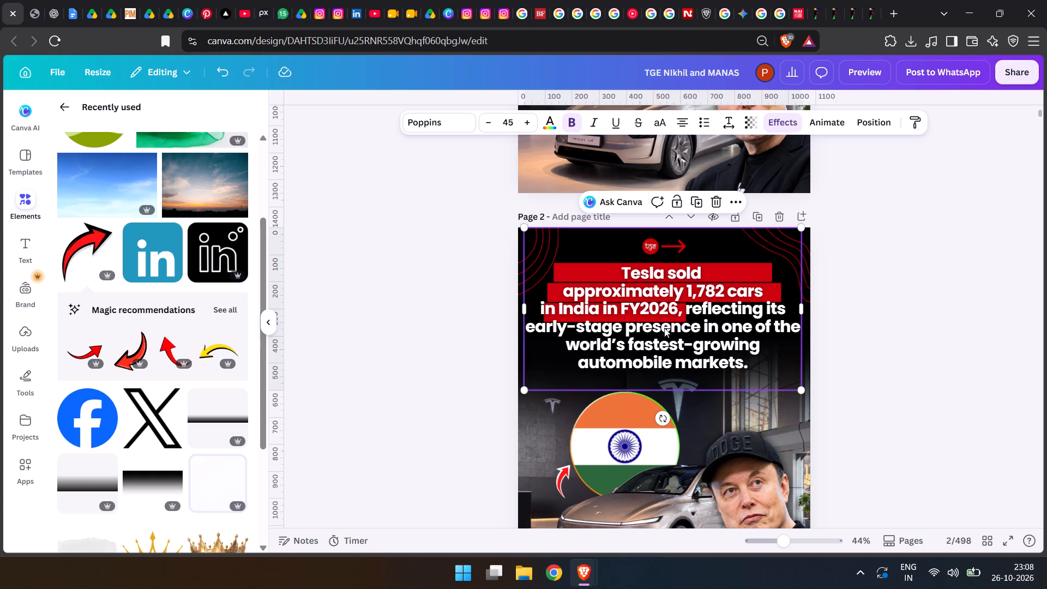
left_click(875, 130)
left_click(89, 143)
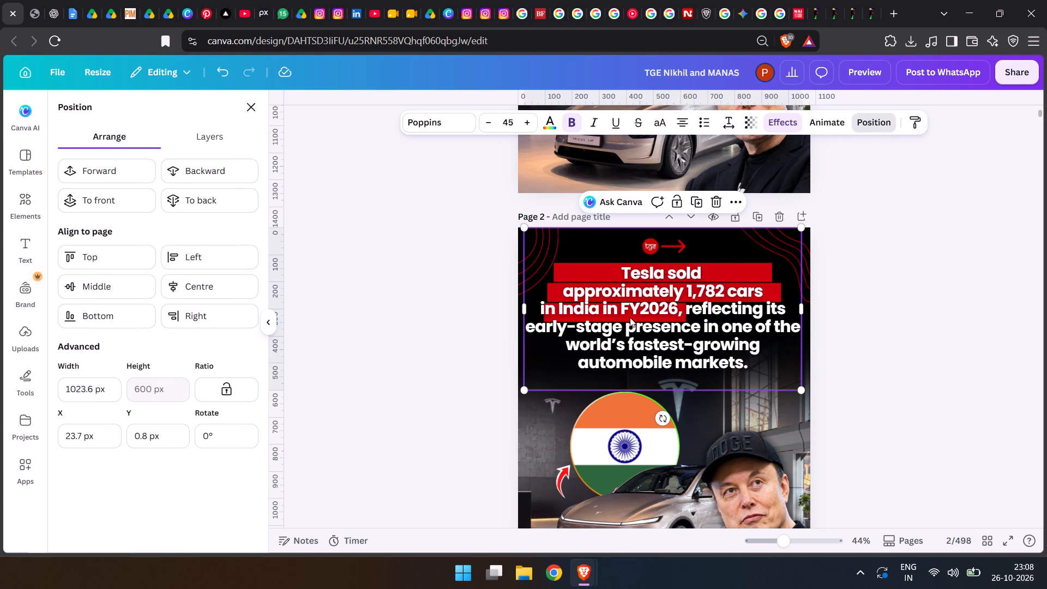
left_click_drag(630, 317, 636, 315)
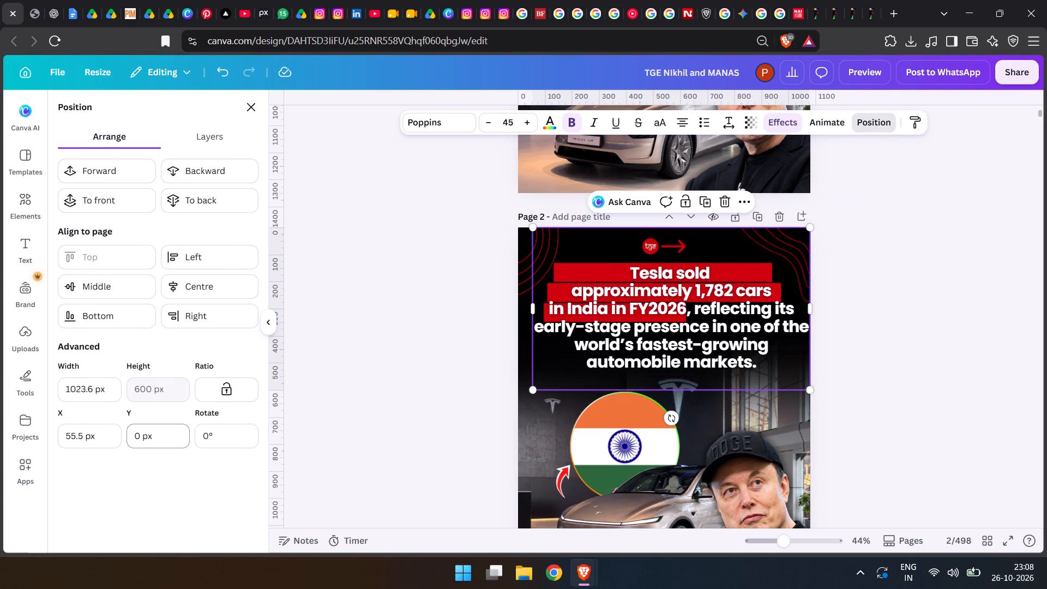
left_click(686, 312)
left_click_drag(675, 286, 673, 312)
Delete the empty lines above "Tesla sold" in the page 2 text box.
left_click(580, 248)
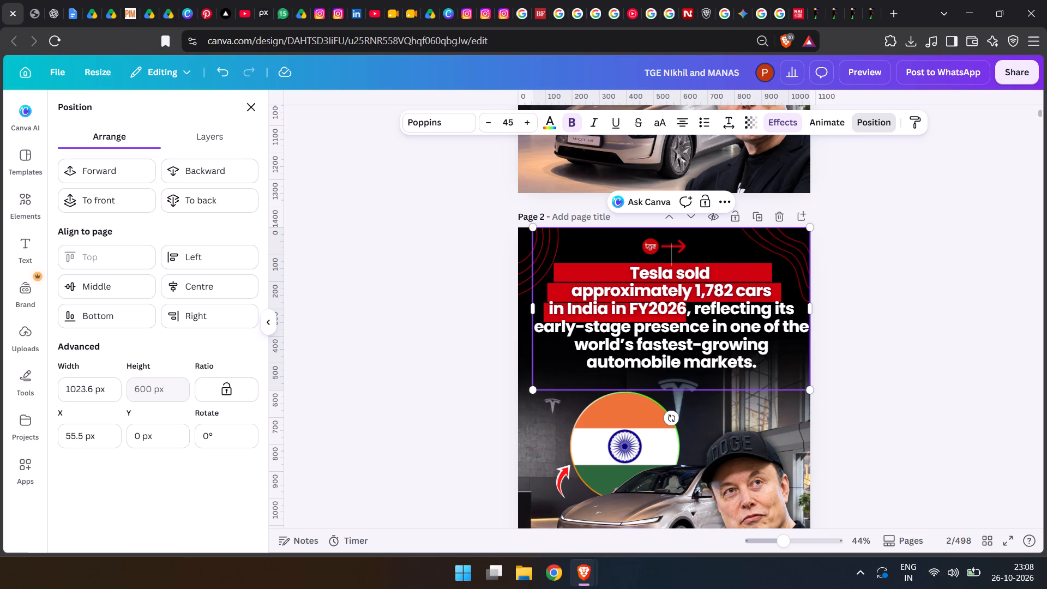
key("BackSpace")
key("BackSpace")
left_click(624, 248)
key("BackSpace")
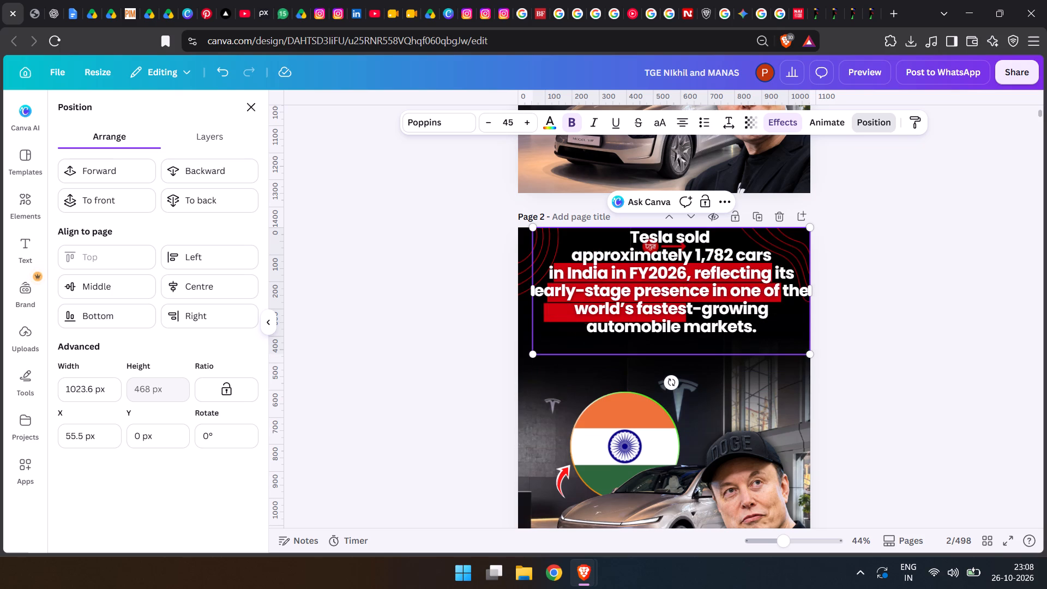
left_click_drag(637, 283, 635, 313)
left_click(474, 309)
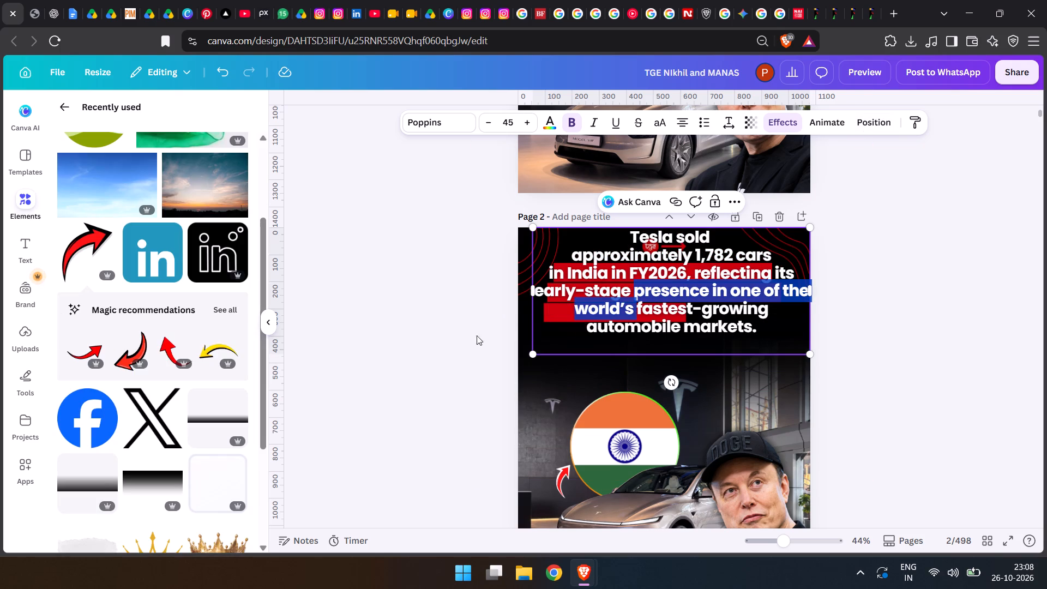
double_click(464, 335)
Move the page 2 text box down over the red bars and set its Y position to 130 px.
left_click_drag(642, 310, 620, 359)
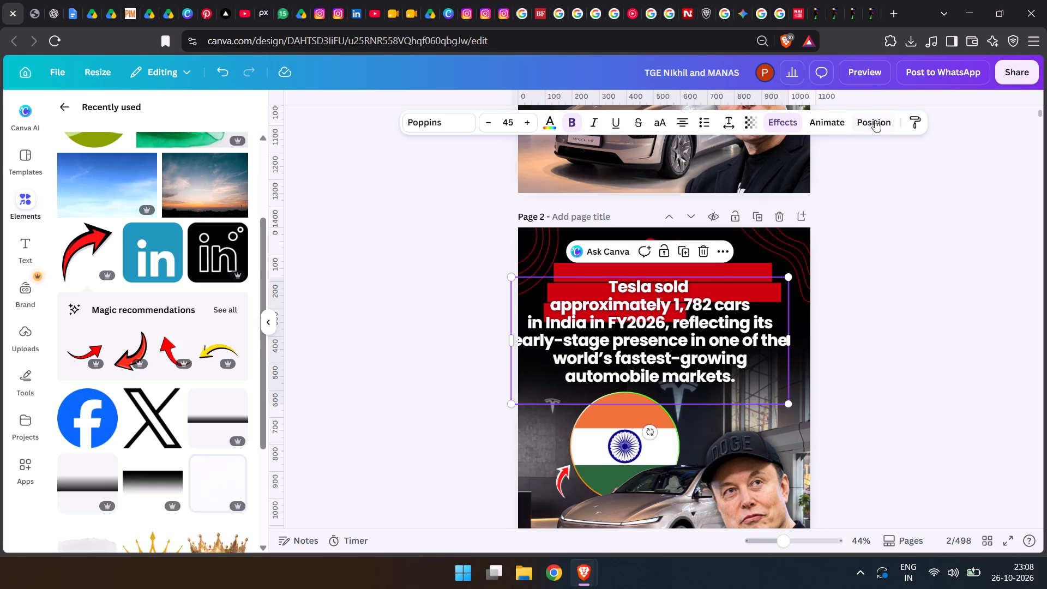
left_click(875, 120)
left_click(159, 432)
key("BackSpace")
key("BackSpace")
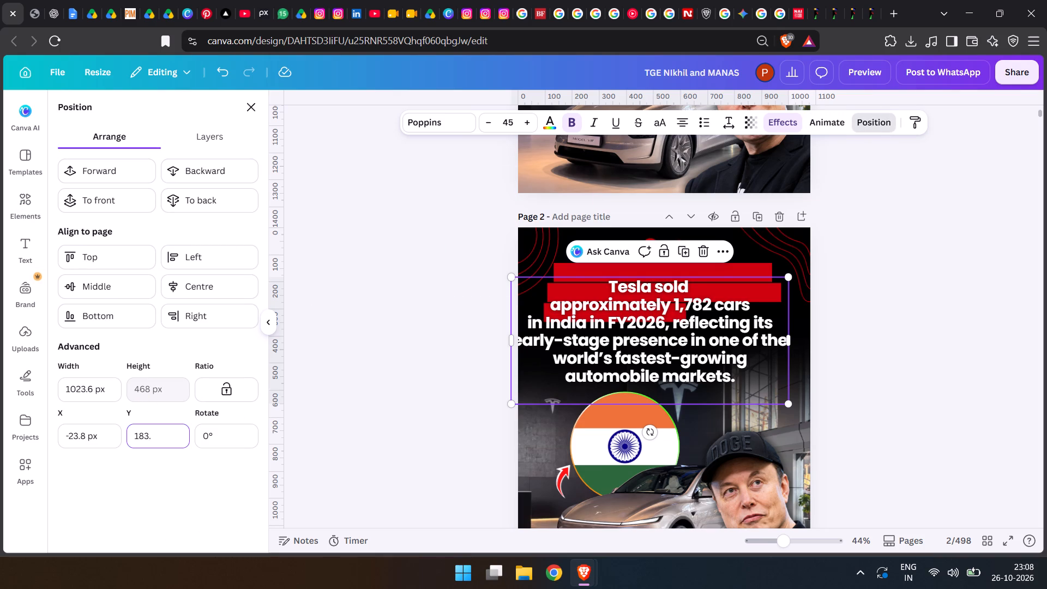
key("BackSpace")
key("BackSpace")
type("30")
key("Return")
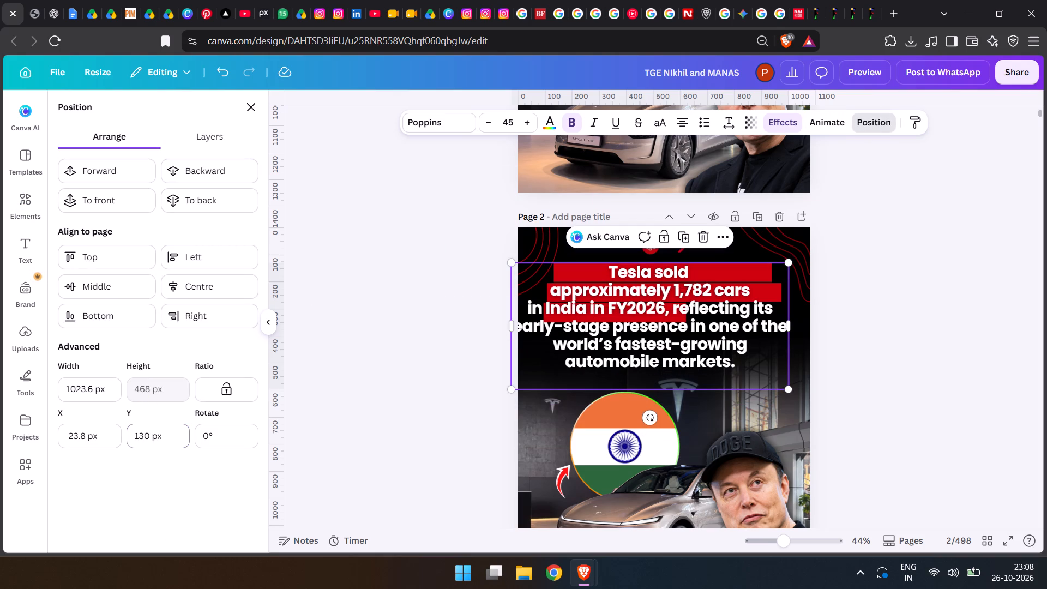
Centre the page 2 text box horizontally at about X 28 px and set its Y position back to 130 px.
left_click_drag(625, 314, 639, 314)
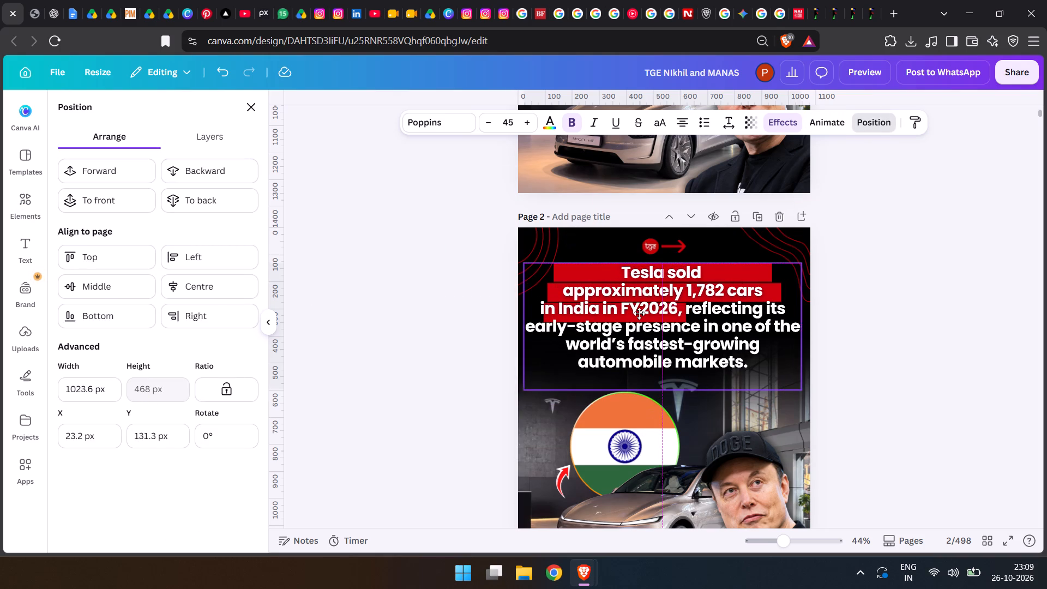
left_click_drag(639, 314, 640, 314)
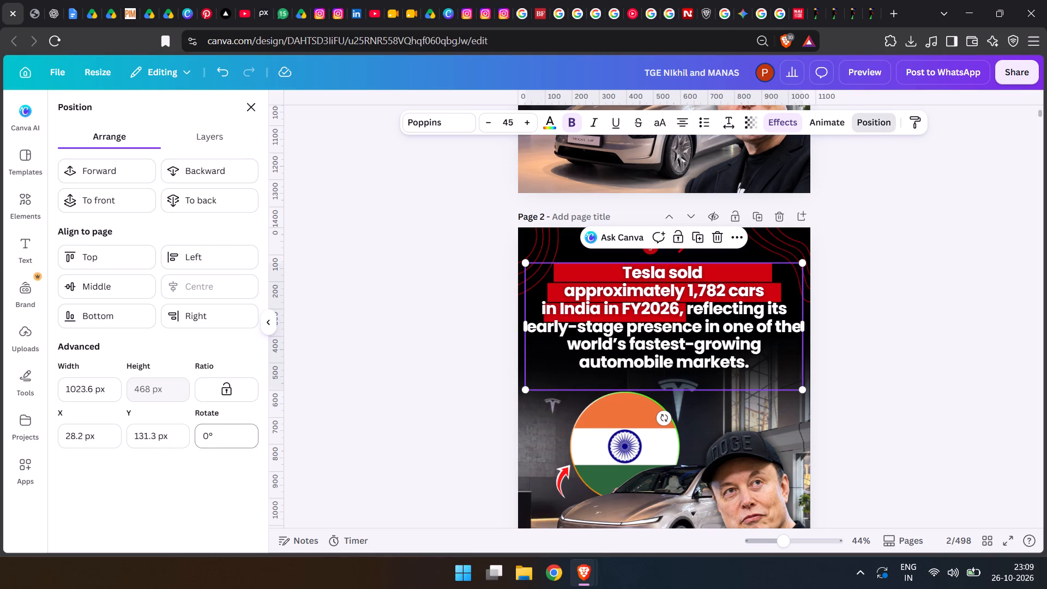
left_click(179, 432)
key("BackSpace")
key("BackSpace")
key("BackSpace")
key("0")
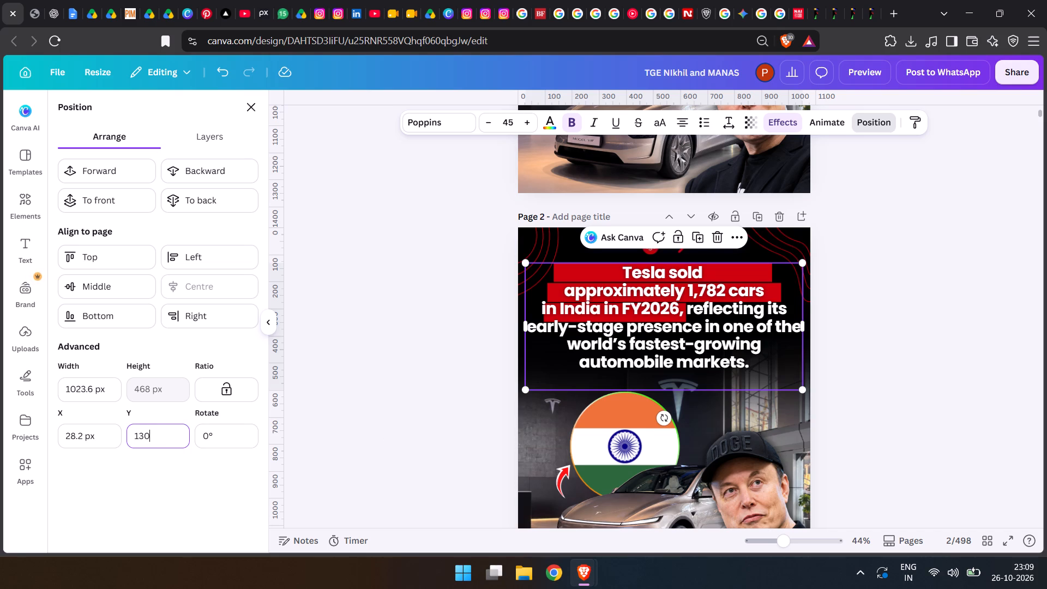
key("Return")
double_click(342, 380)
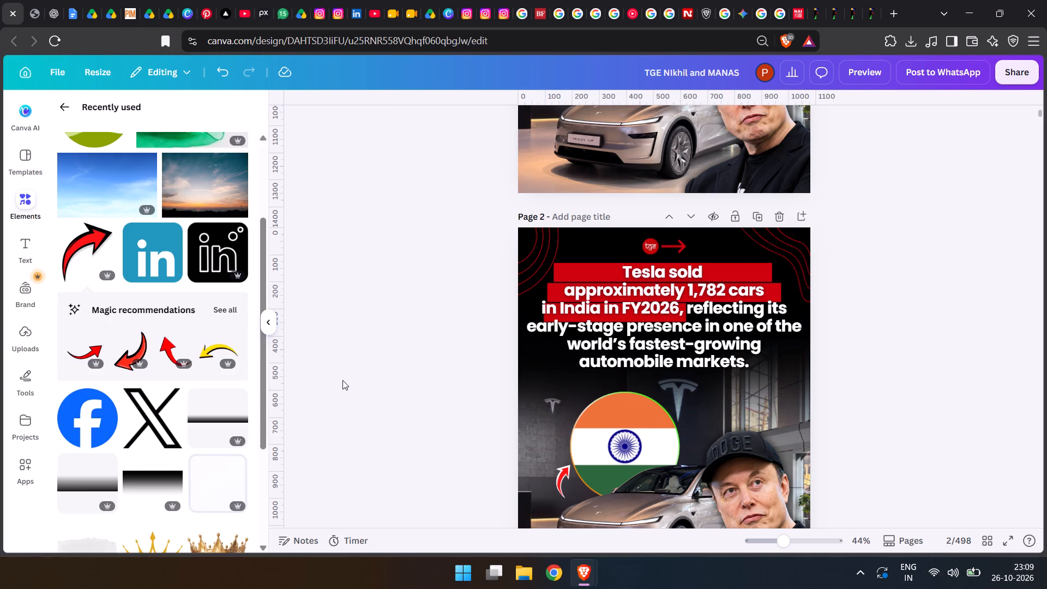
Set the height of the red bar behind "in India in FY2026," to 65 px.
left_click(713, 283)
left_click(880, 126)
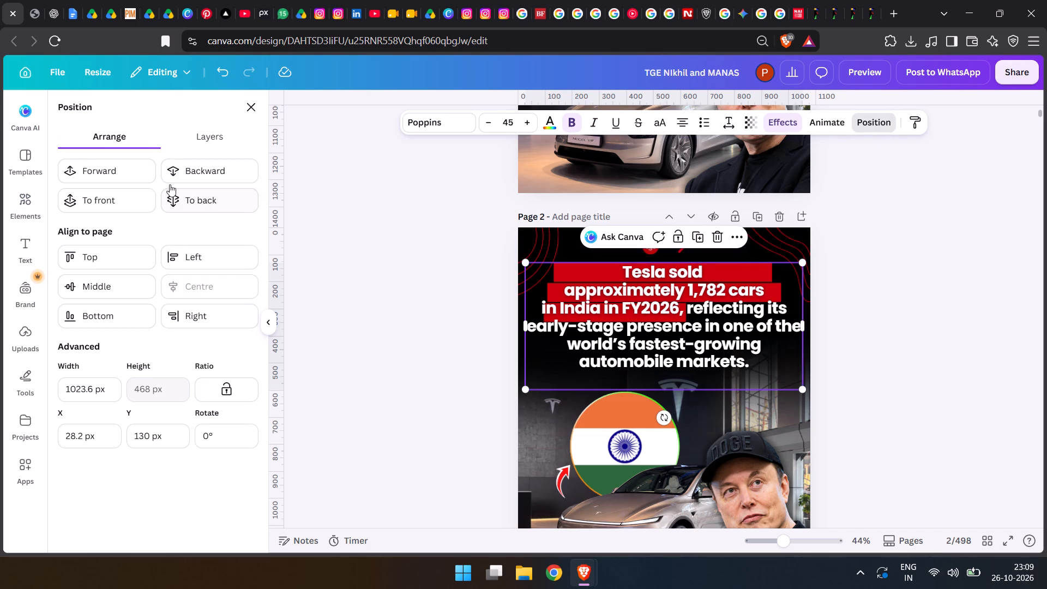
left_click(214, 147)
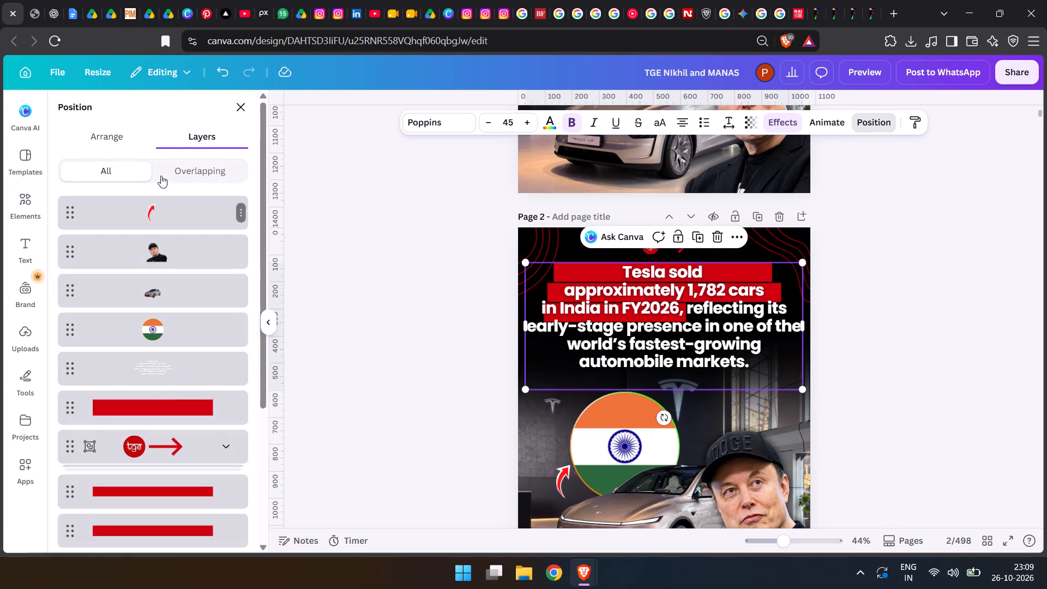
left_click(179, 405)
left_click(112, 130)
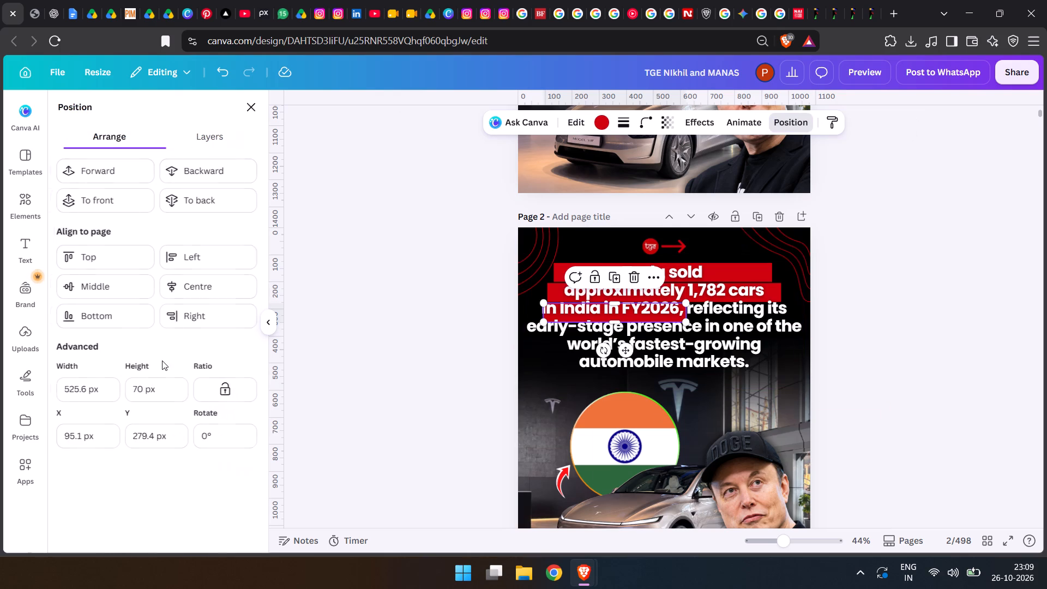
left_click(156, 388)
key("BackSpace")
key("BackSpace")
type("653")
key("BackSpace")
key("Return")
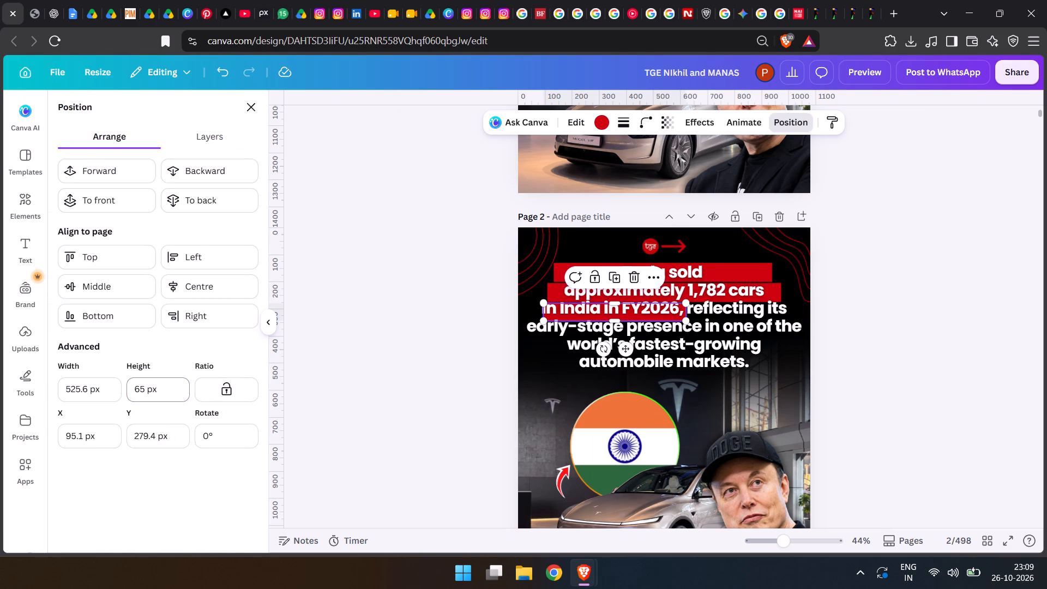
Set the height of the red bar behind "approximately 1,782 cars" to 65 px.
left_click(218, 140)
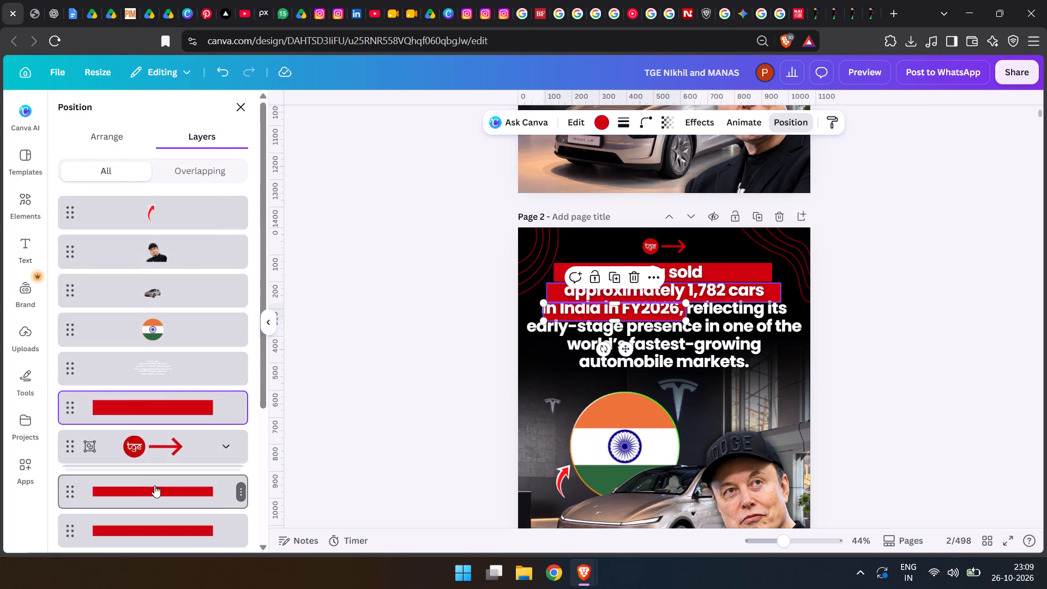
left_click(155, 485)
left_click(114, 137)
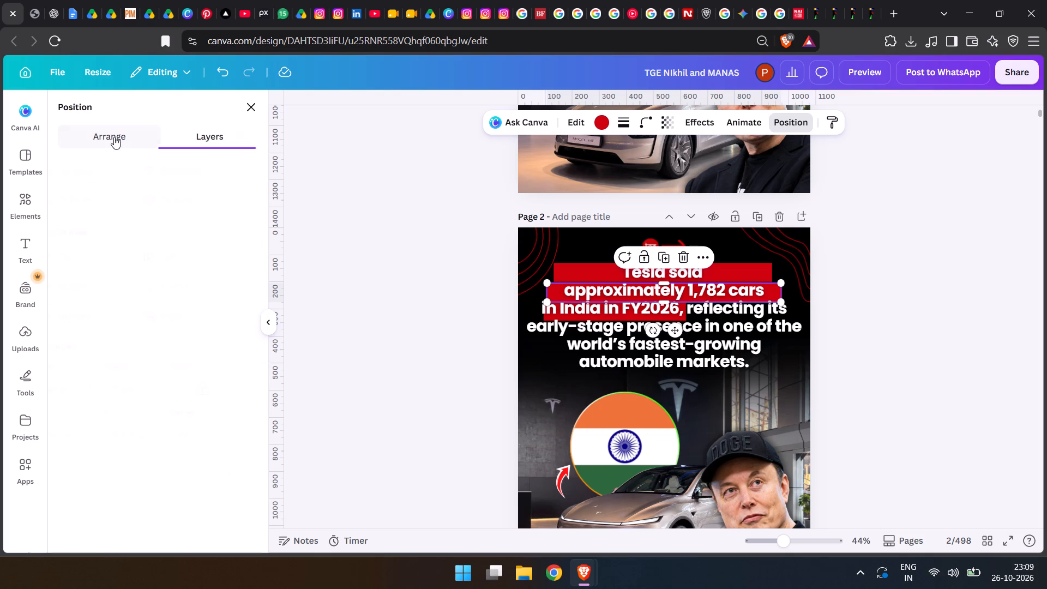
left_click(171, 393)
key("BackSpace")
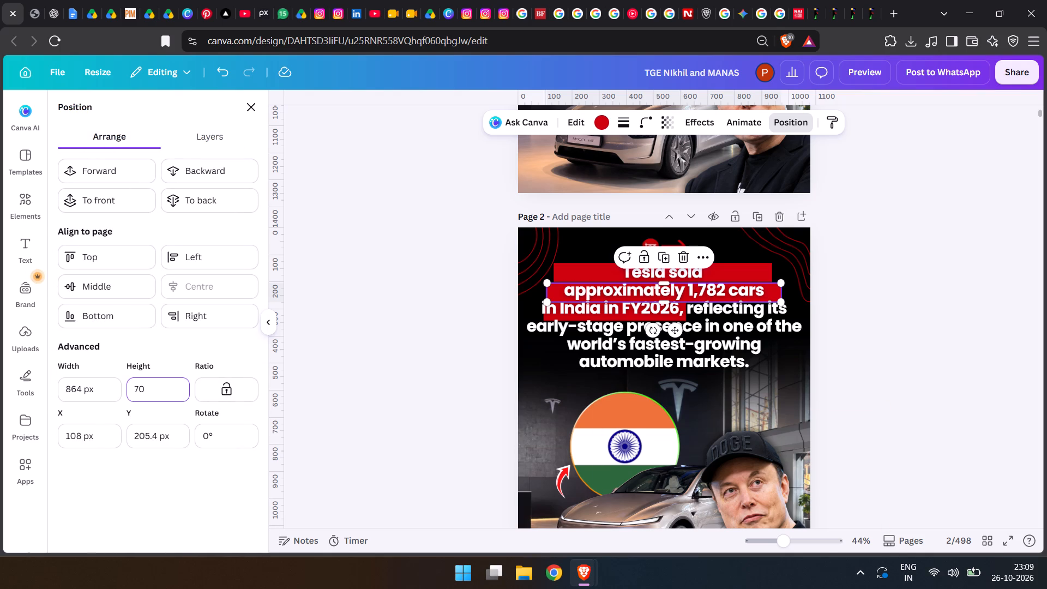
key("BackSpace")
type("65")
key("Return")
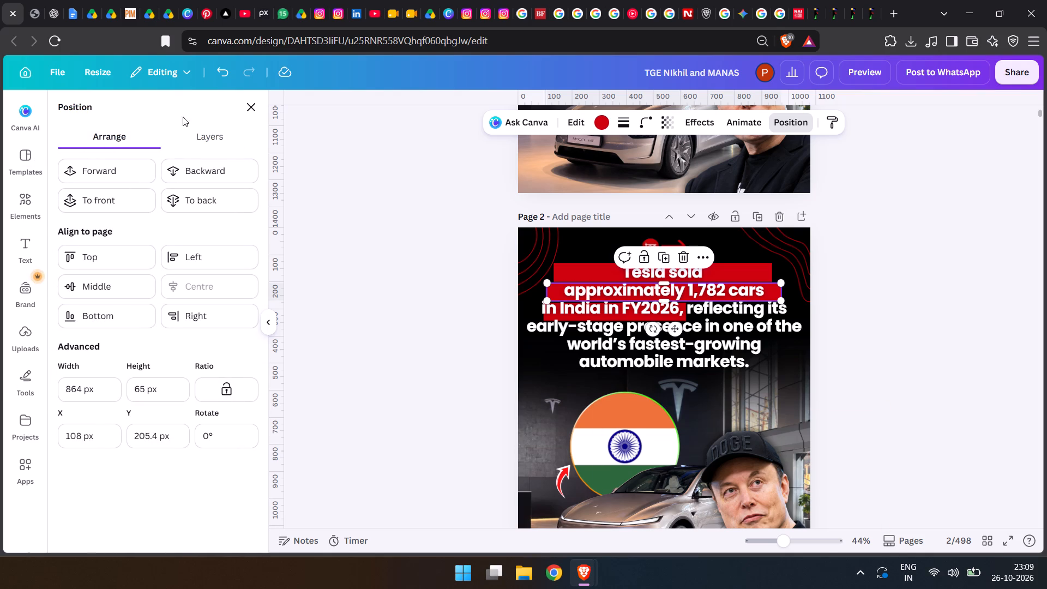
Set the height of the red bar behind "Tesla sold" to 65 px.
left_click(226, 136)
left_click(167, 525)
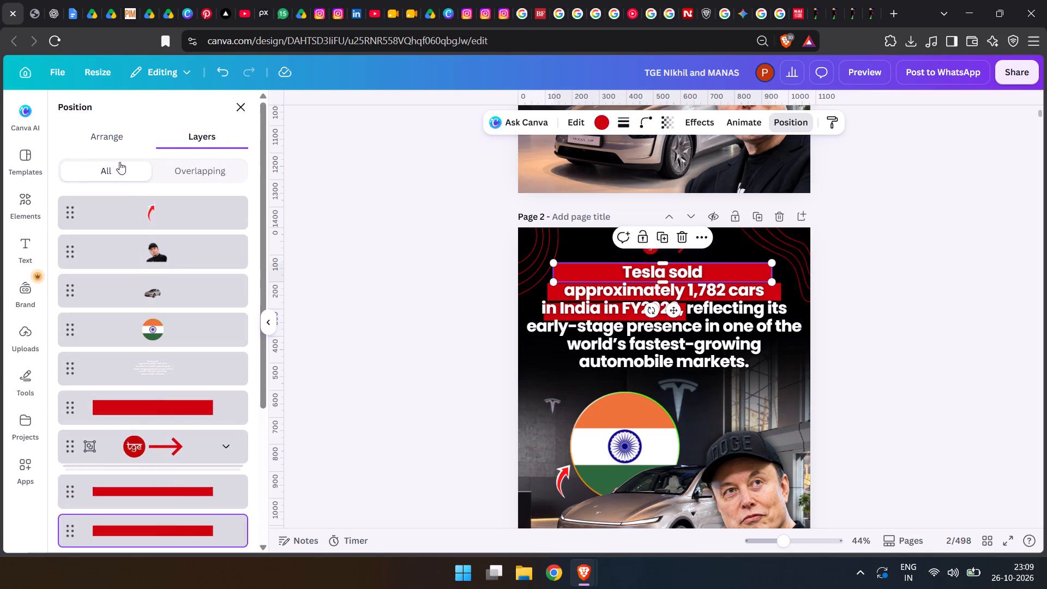
left_click(121, 140)
left_click(161, 387)
key("BackSpace")
key("BackSpace")
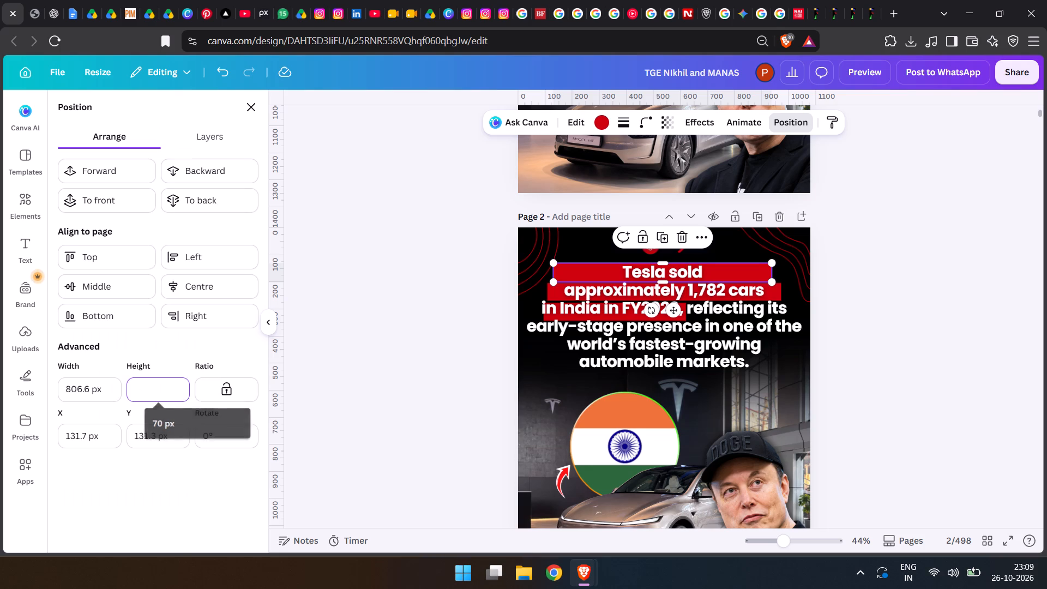
type("65")
key("Return")
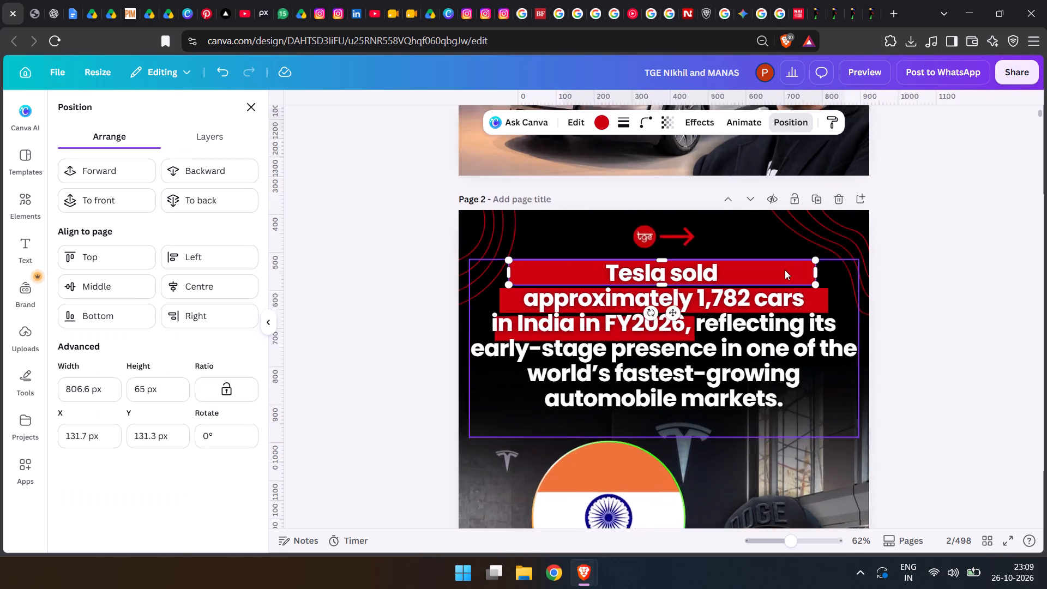
Narrow the red bar behind "Tesla sold" from both ends to about 323 px wide so it hugs the words.
left_click_drag(874, 275, 769, 275)
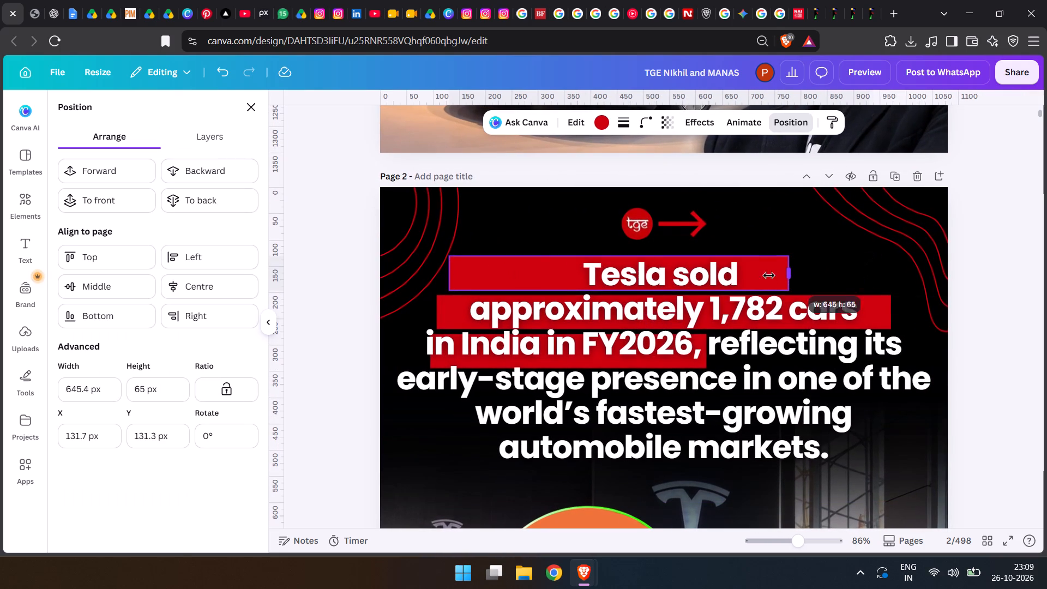
left_click_drag(769, 275, 747, 273)
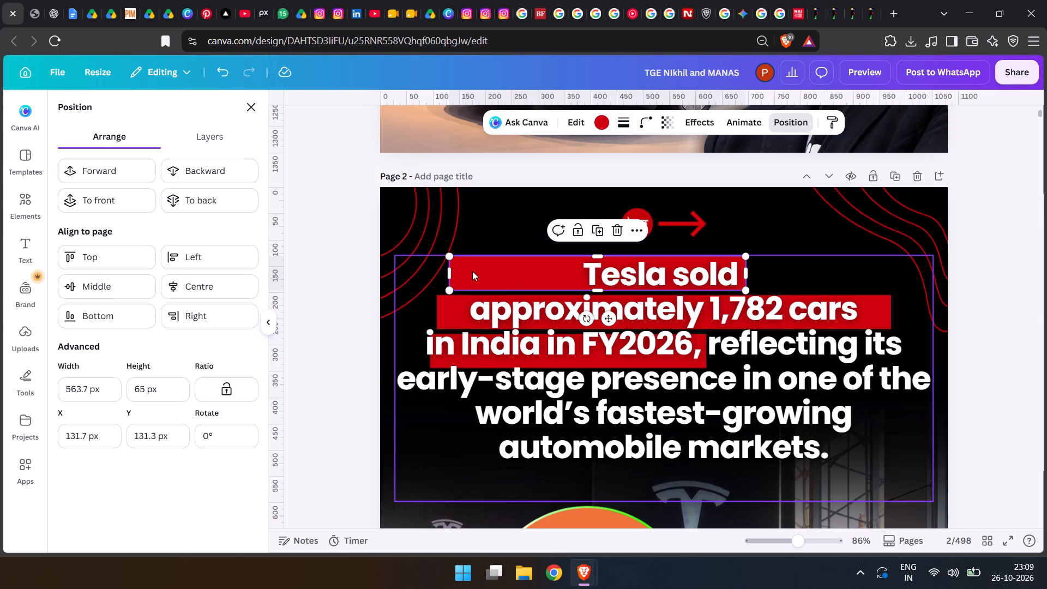
left_click_drag(453, 269, 576, 266)
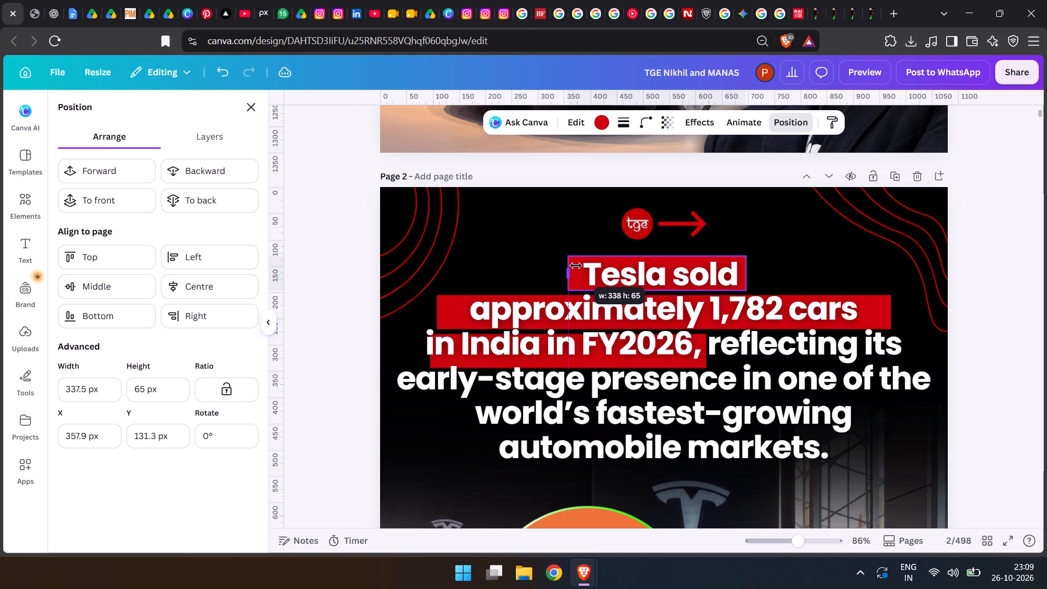
left_click_drag(576, 266, 580, 268)
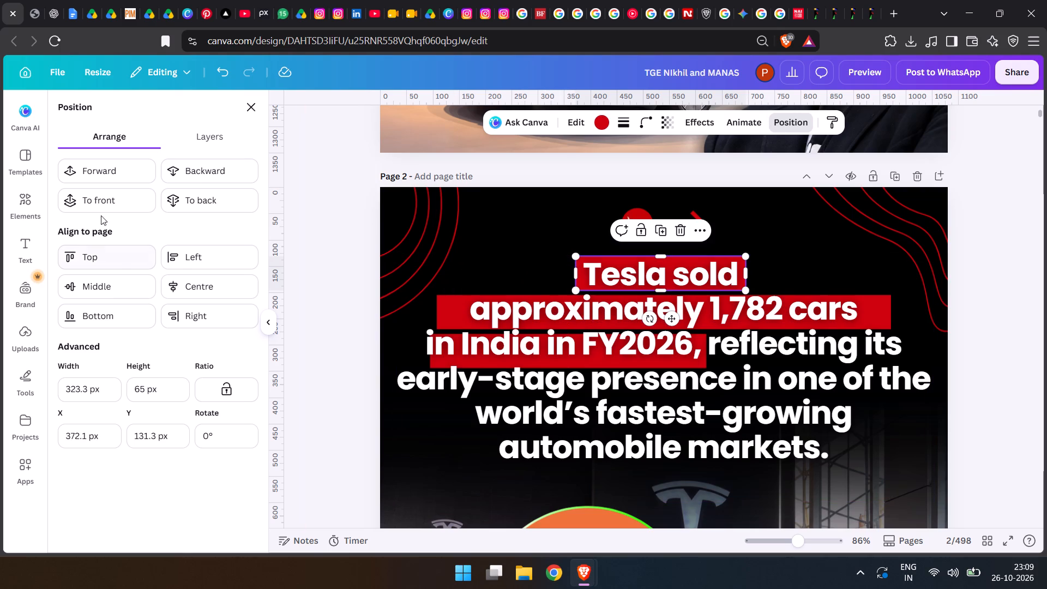
Narrow the red bar behind "approximately 1,782 cars" from both ends so it hugs the words.
left_click(207, 142)
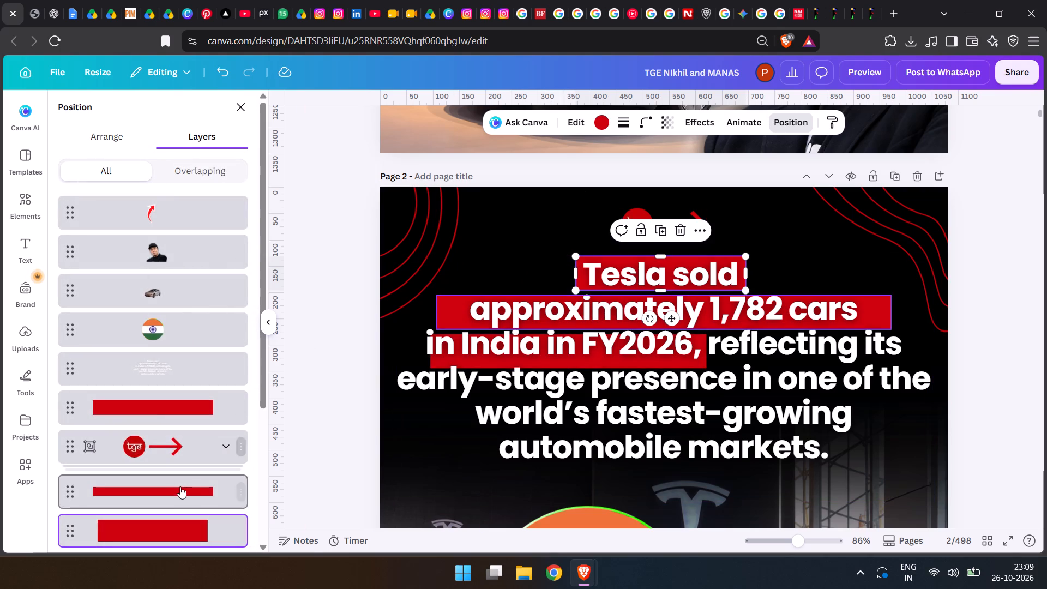
left_click(182, 490)
left_click(461, 310)
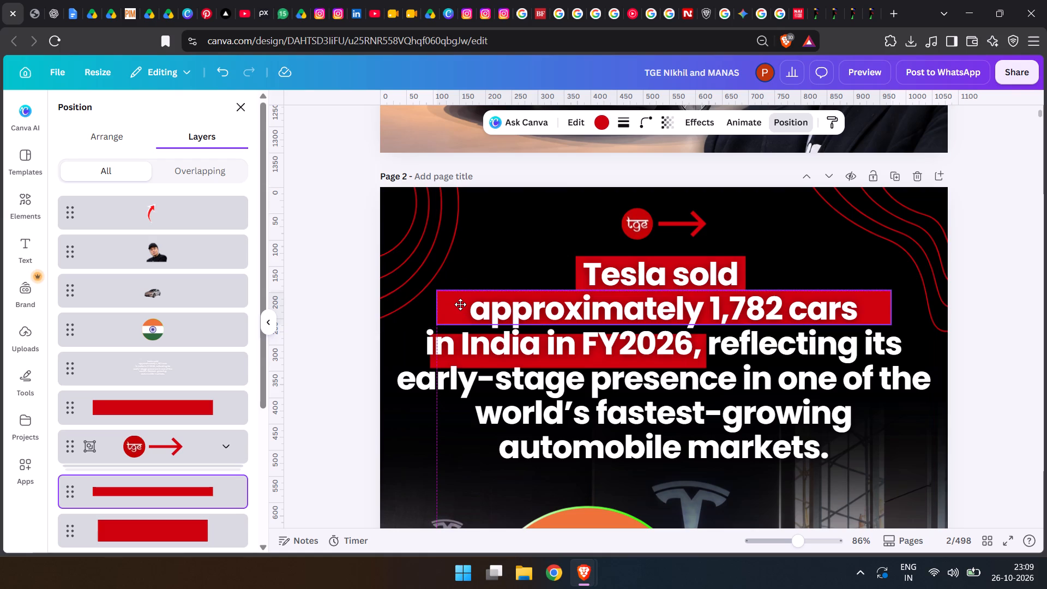
left_click_drag(440, 308, 460, 308)
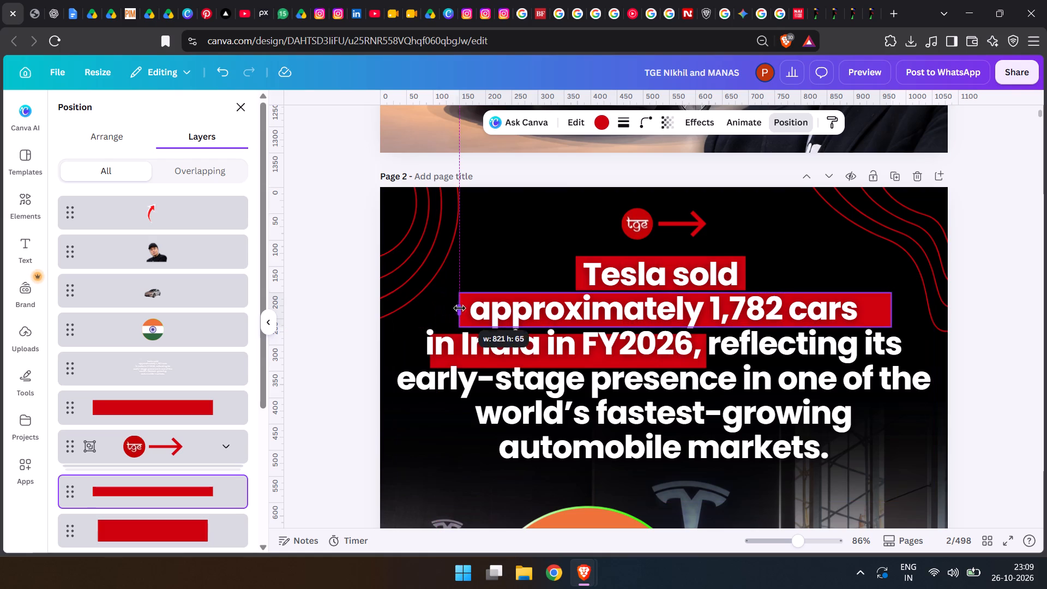
left_click_drag(460, 308, 471, 309)
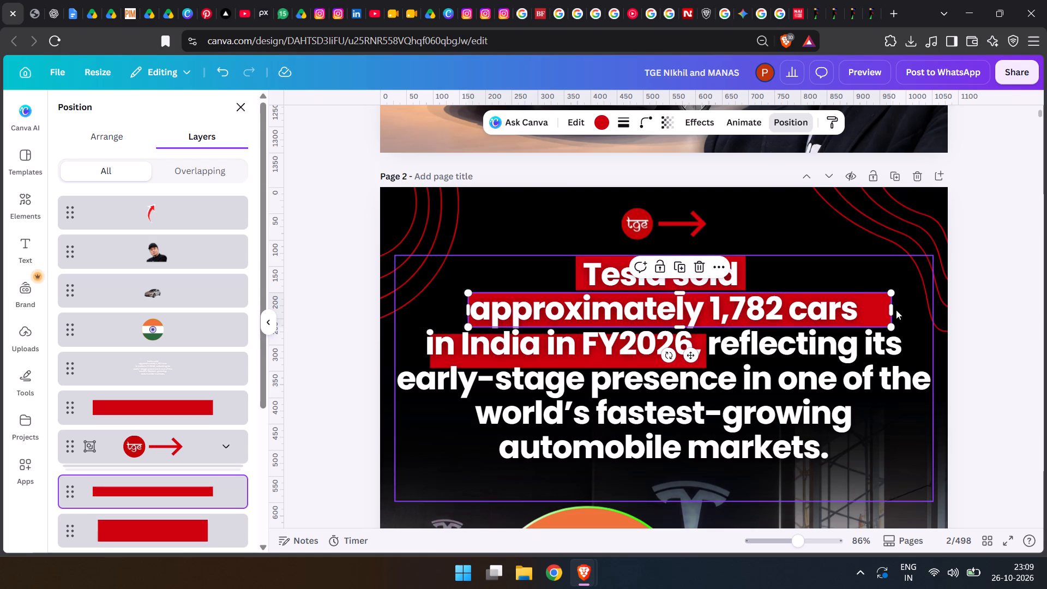
left_click_drag(891, 310, 864, 311)
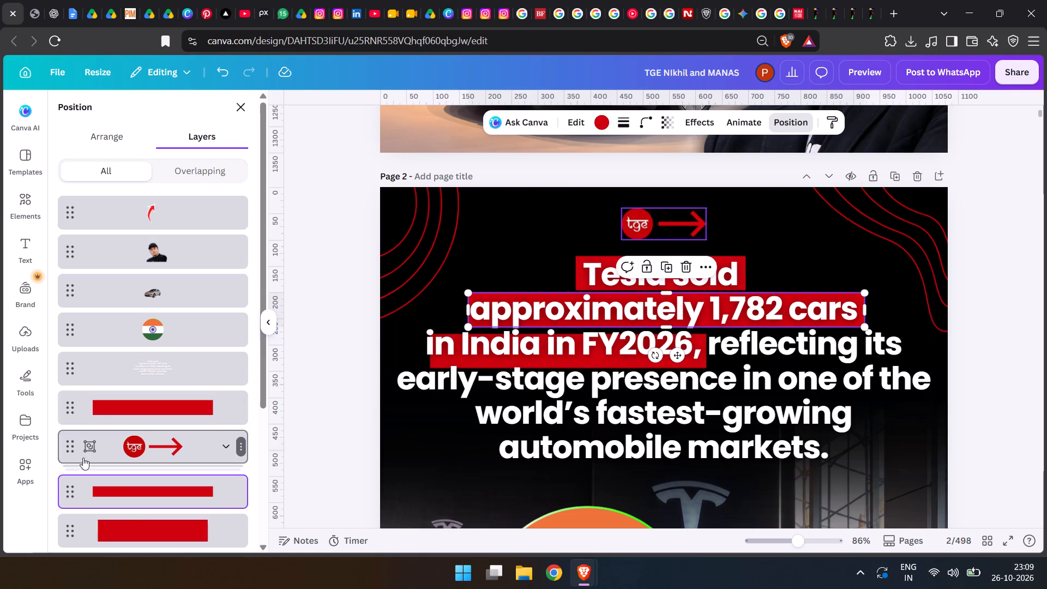
Move the red bar behind "in India in FY2026," up and slightly toward the line's start so it sits behind the words.
left_click(141, 526)
left_click(197, 412)
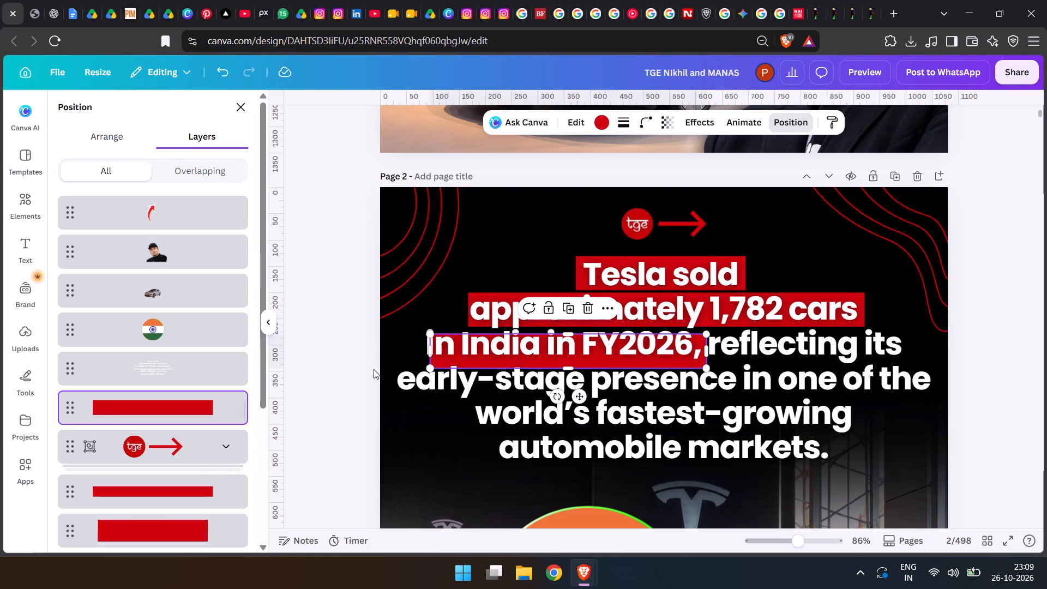
left_click_drag(462, 363, 456, 359)
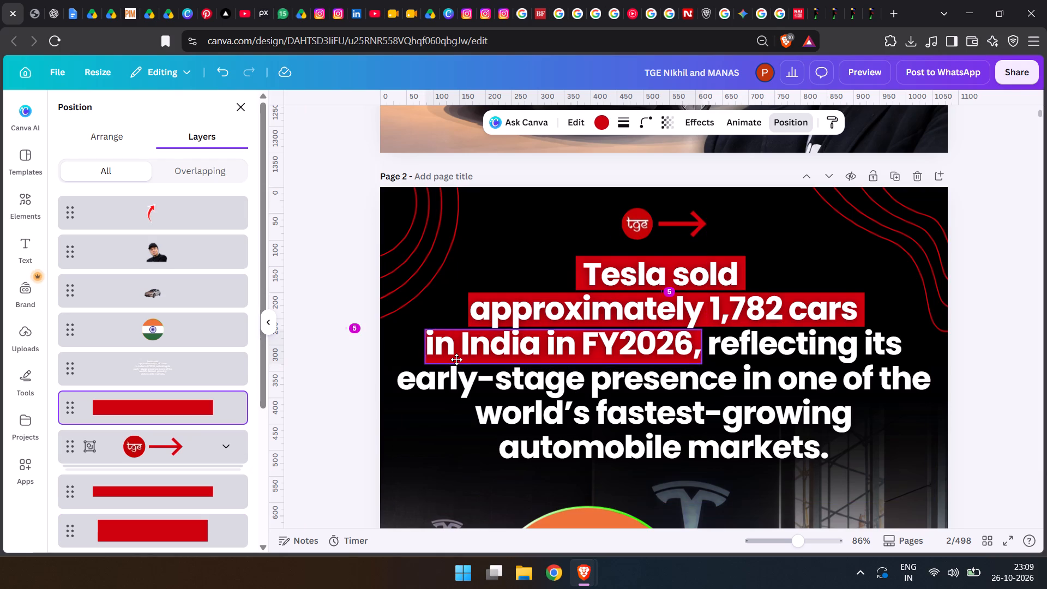
left_click_drag(456, 359, 454, 357)
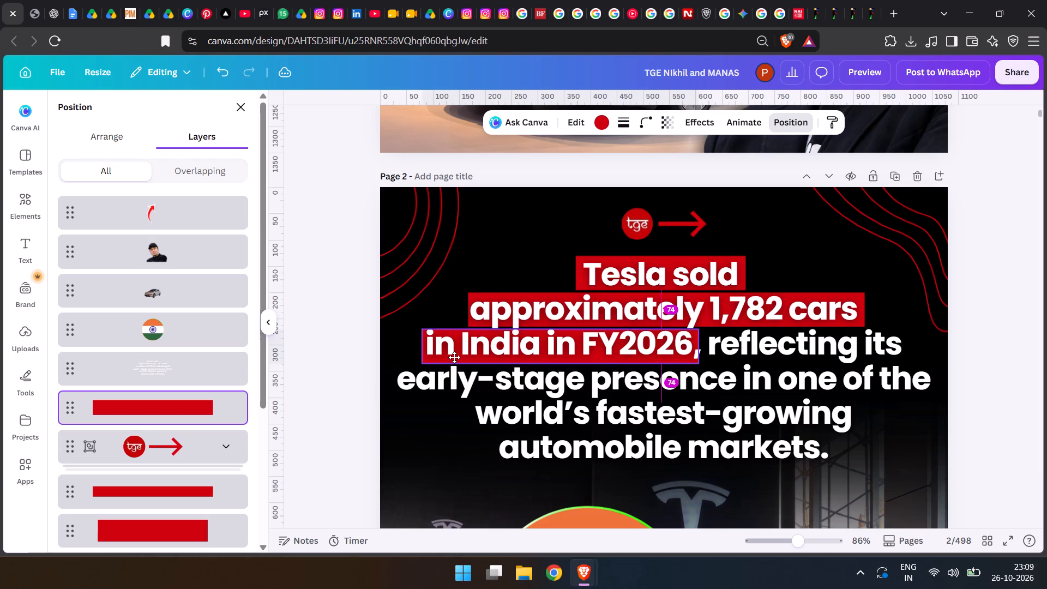
left_click_drag(454, 357, 455, 355)
left_click_drag(455, 355, 455, 358)
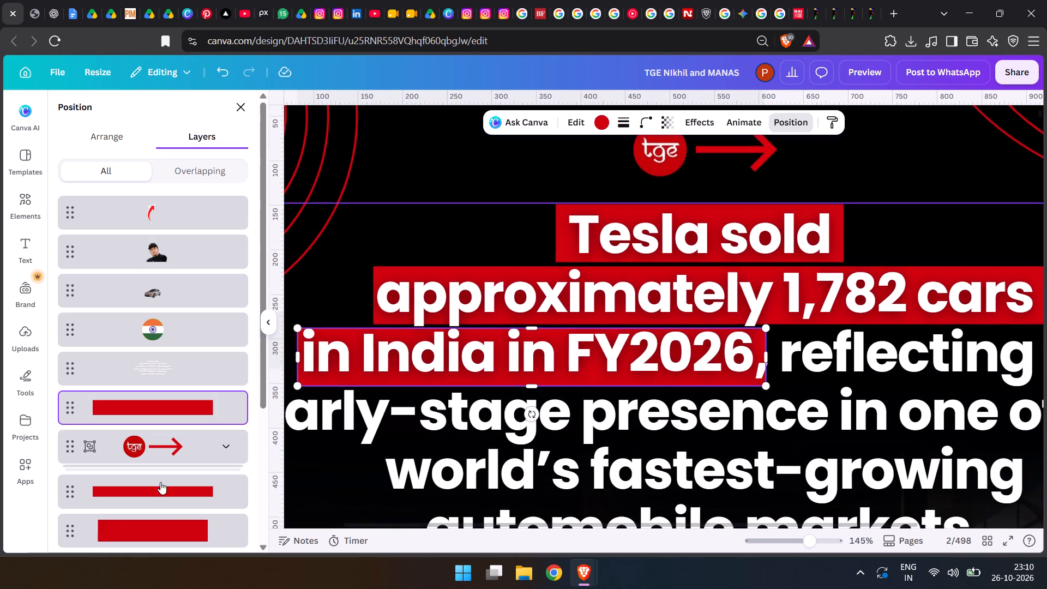
Fine-tune the vertical position of the red bar behind "Tesla sold", leaving a thin gap above the bar below it.
left_click(146, 530)
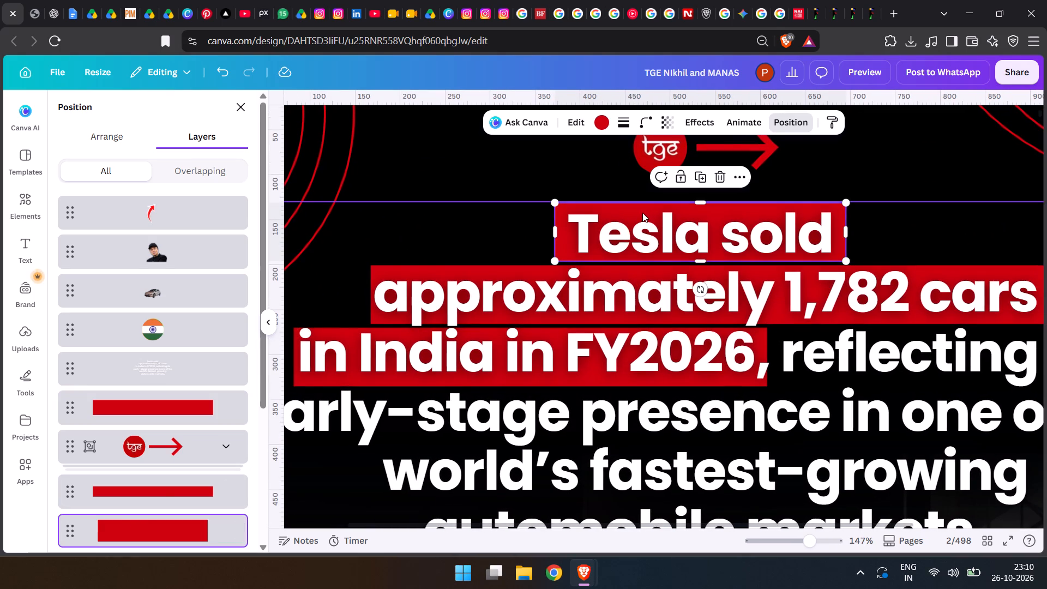
left_click(636, 212)
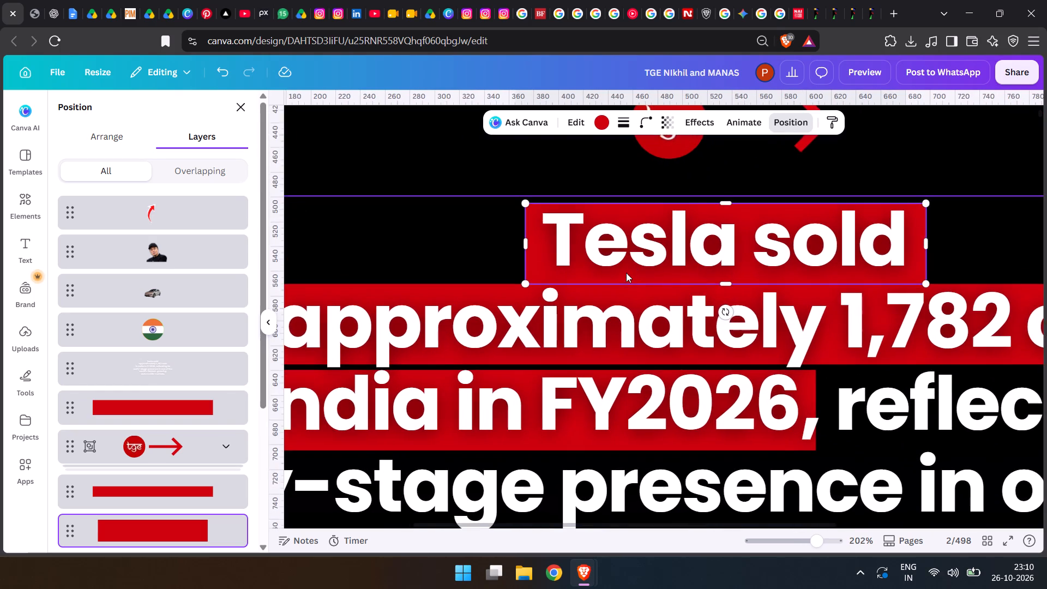
left_click(626, 275)
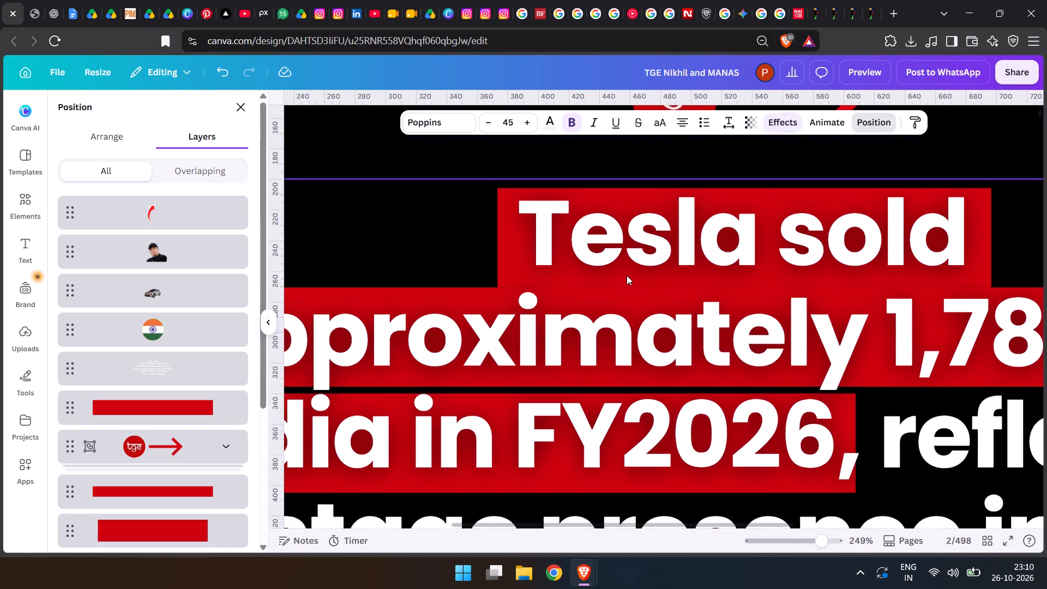
left_click(627, 275)
left_click(178, 417)
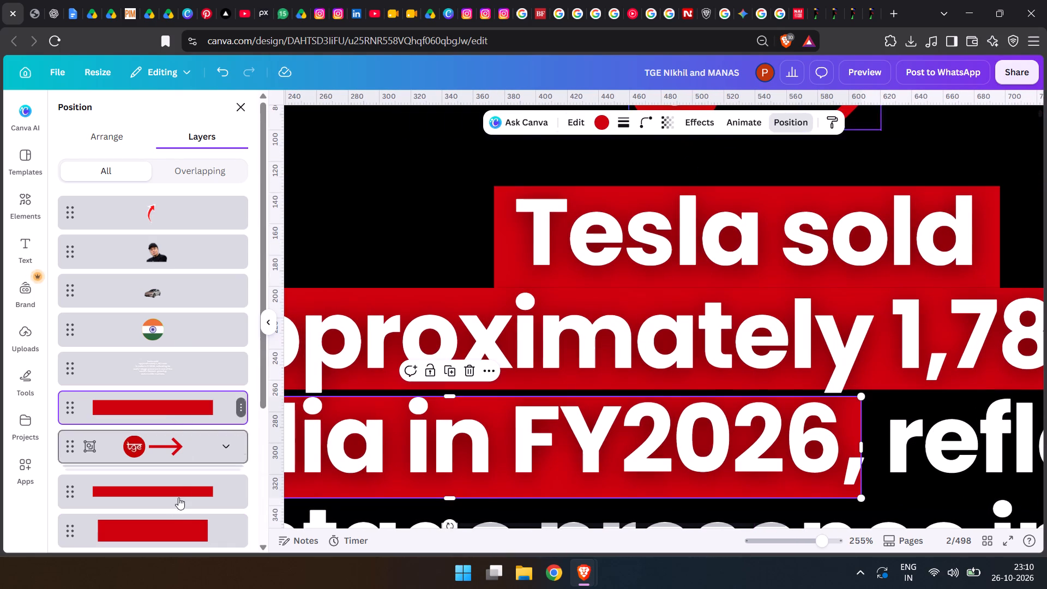
left_click(169, 524)
left_click(663, 276)
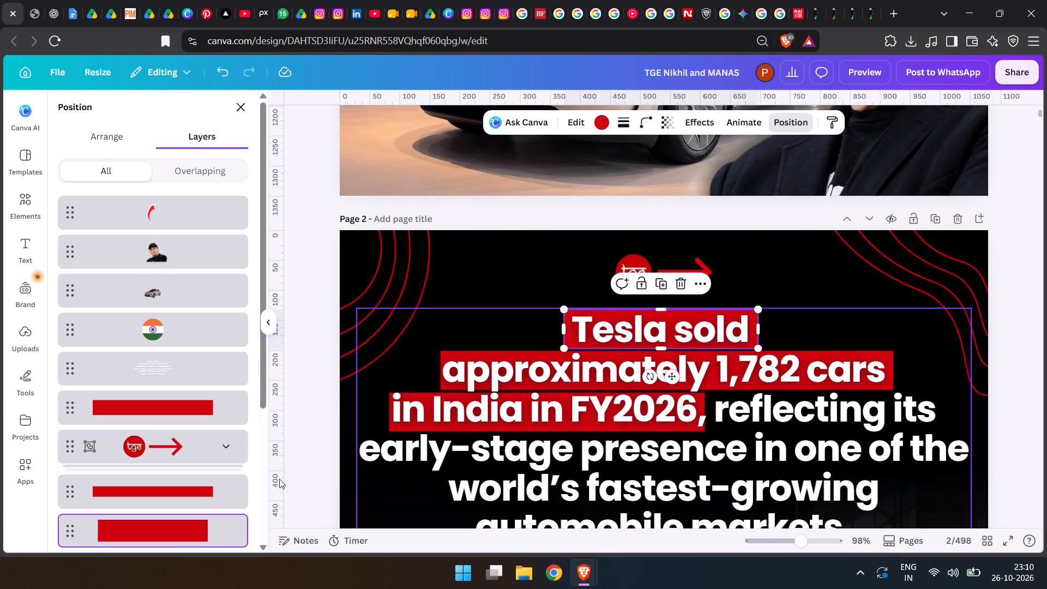
Widen the red bar behind "in India in FY2026," slightly at both ends to about 547 px.
left_click(177, 522)
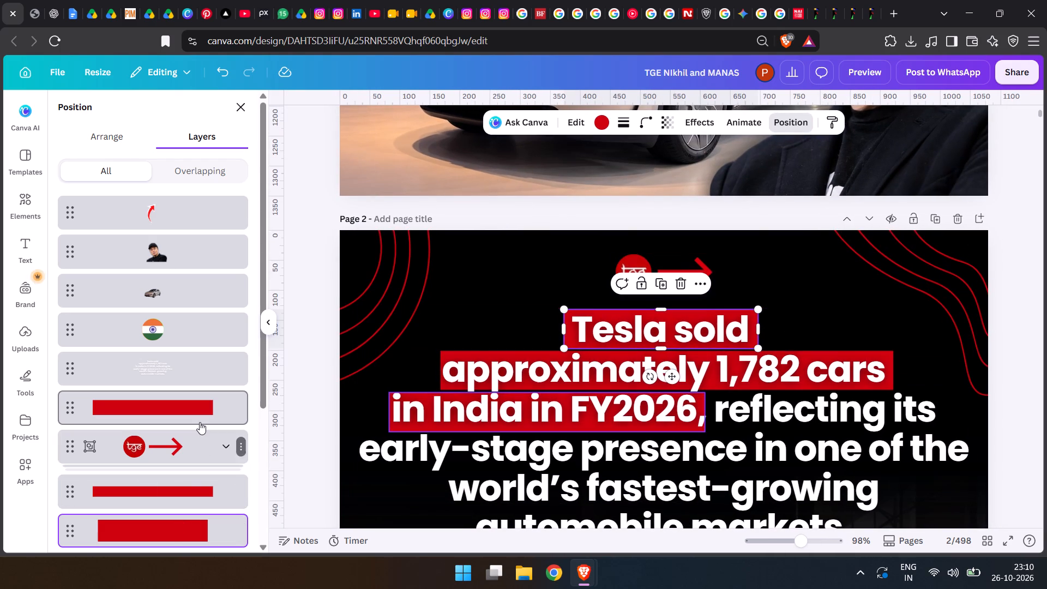
double_click(200, 422)
left_click_drag(704, 414, 710, 414)
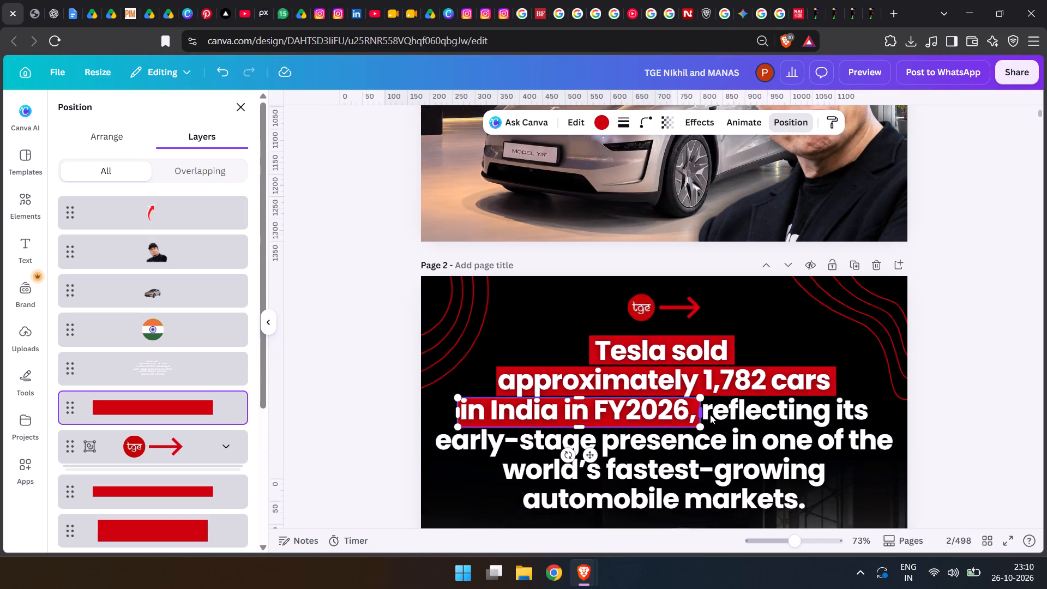
double_click(879, 387)
scroll(879, 387, "down", 2)
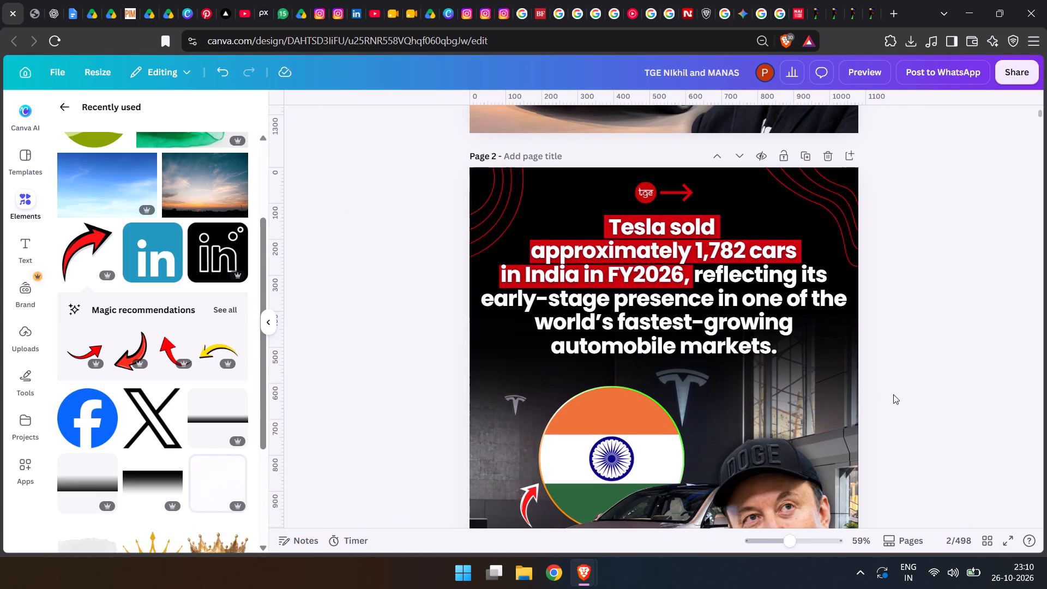
left_click(625, 305)
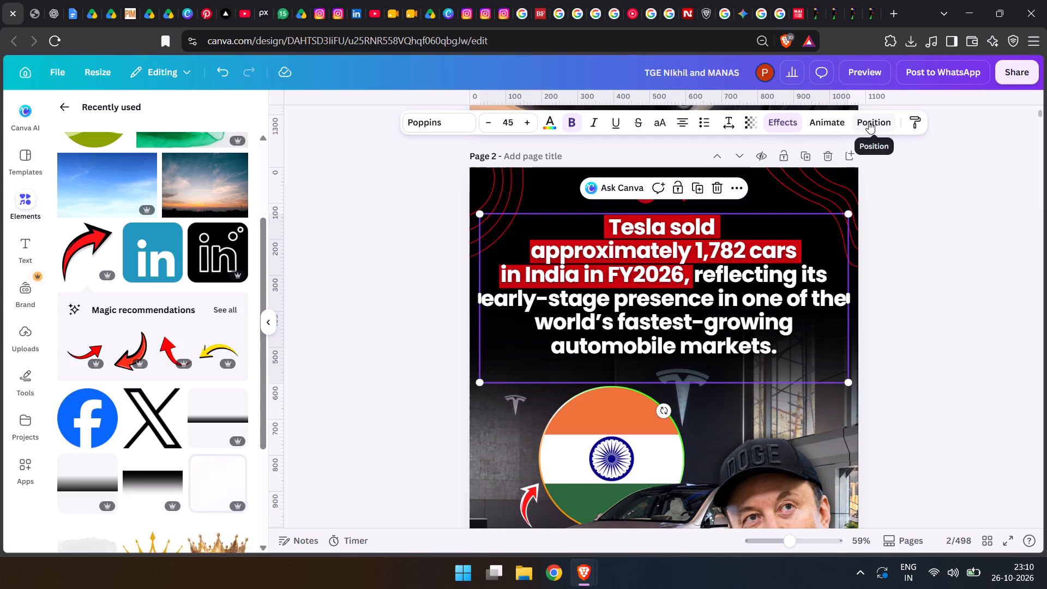
left_click(869, 122)
left_click(197, 417)
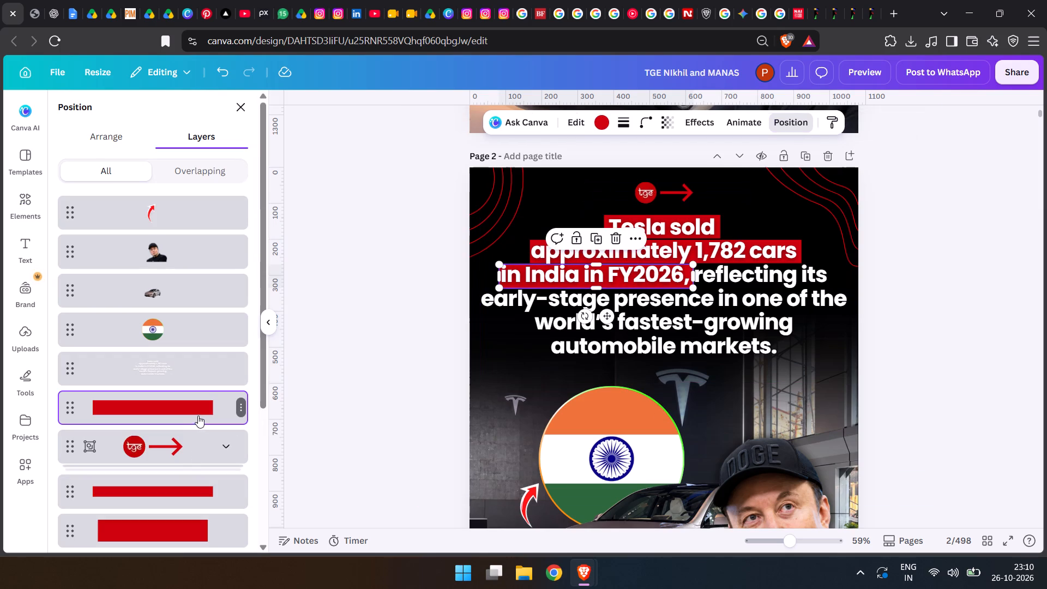
left_click(500, 273)
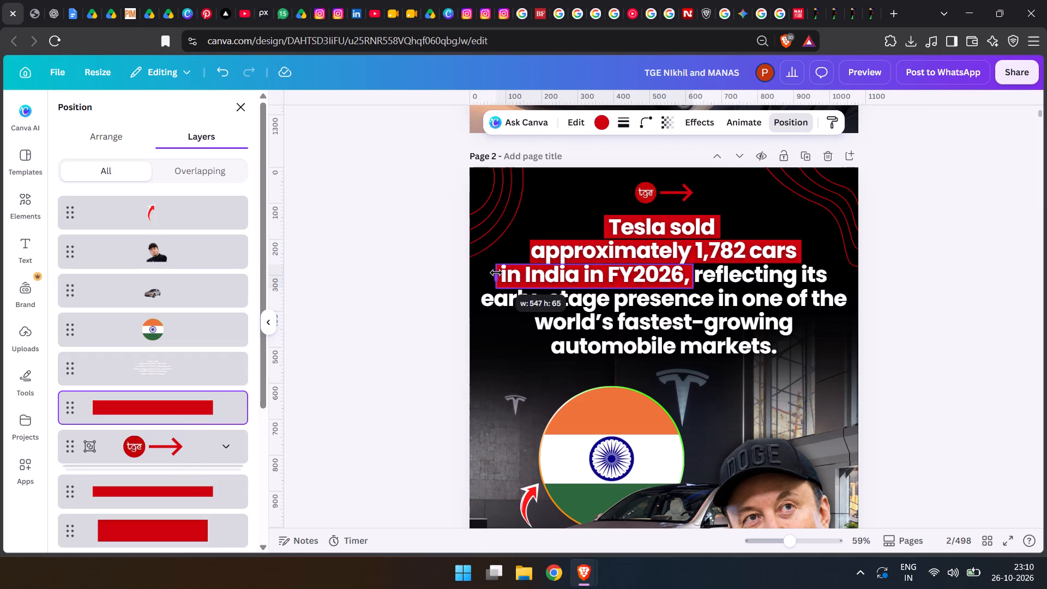
double_click(396, 297)
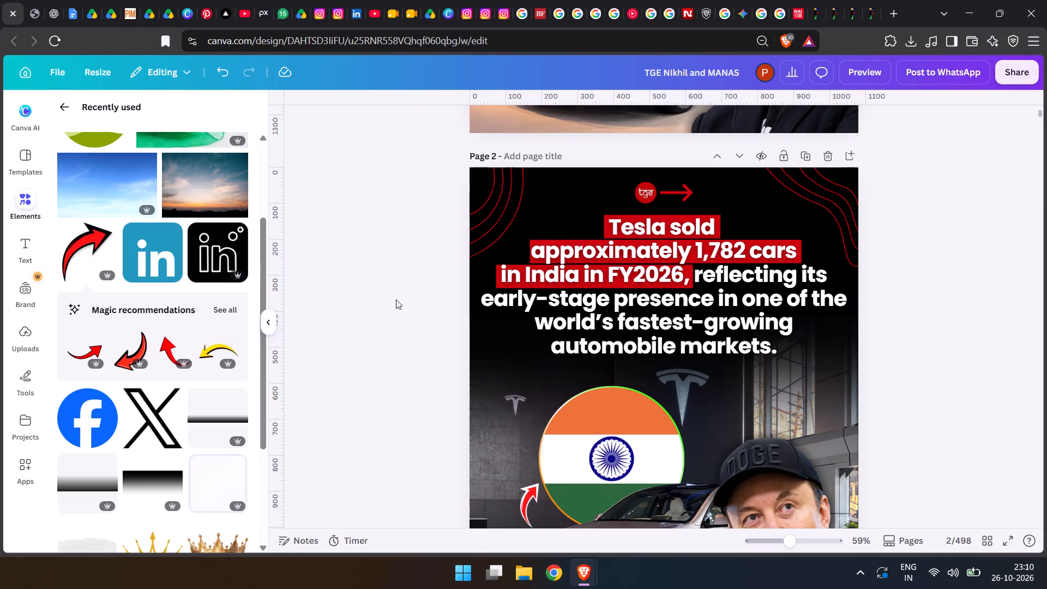
Nudge the red bar behind "in India in FY2026," up slightly, closer to the bar above it.
left_click(782, 259)
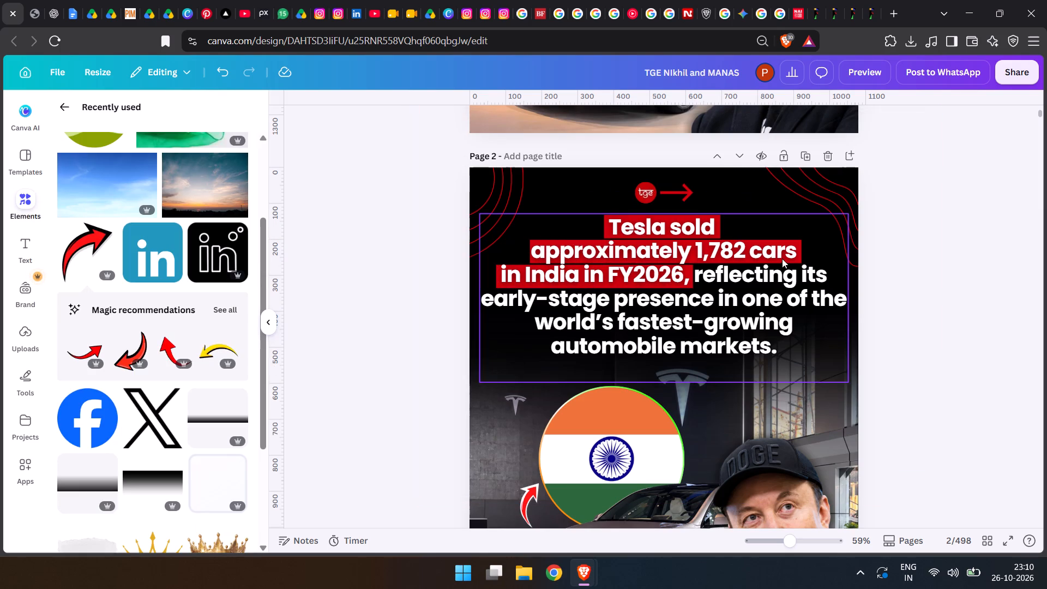
left_click(879, 123)
left_click(197, 406)
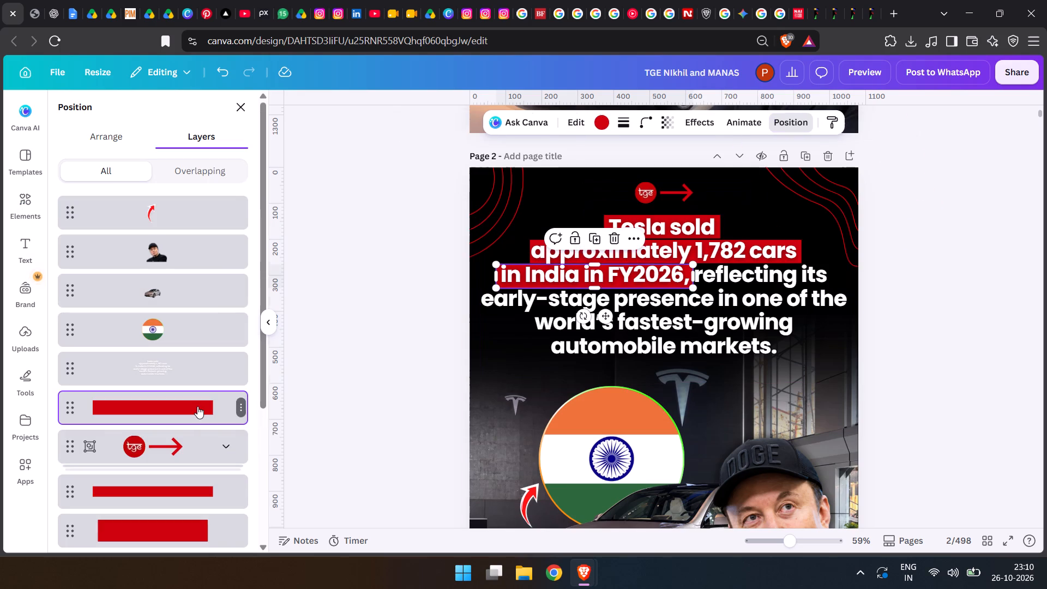
scroll(526, 291, "up", 2)
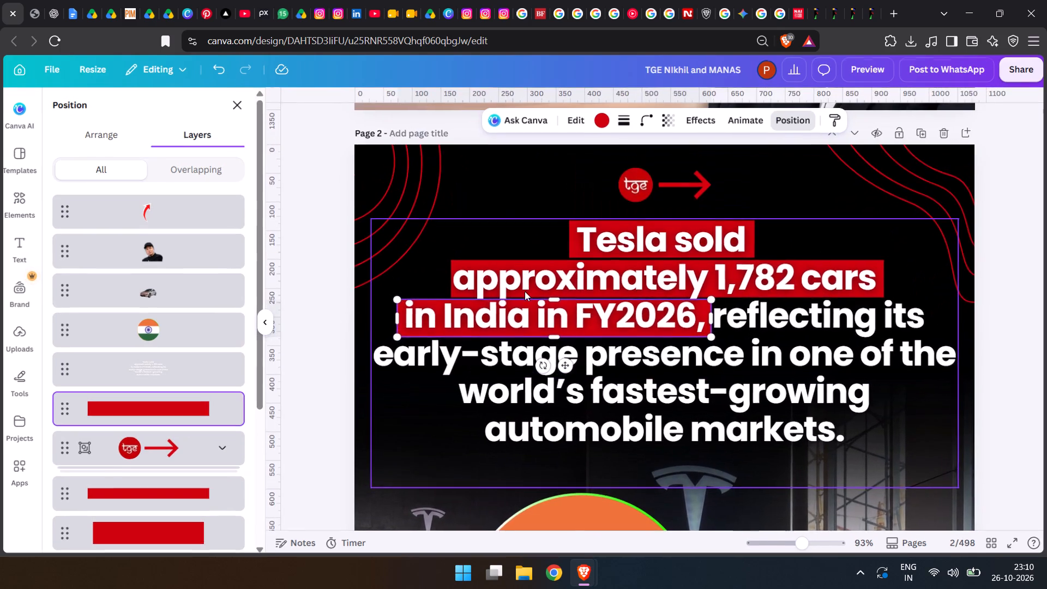
scroll(515, 330, "down", 1)
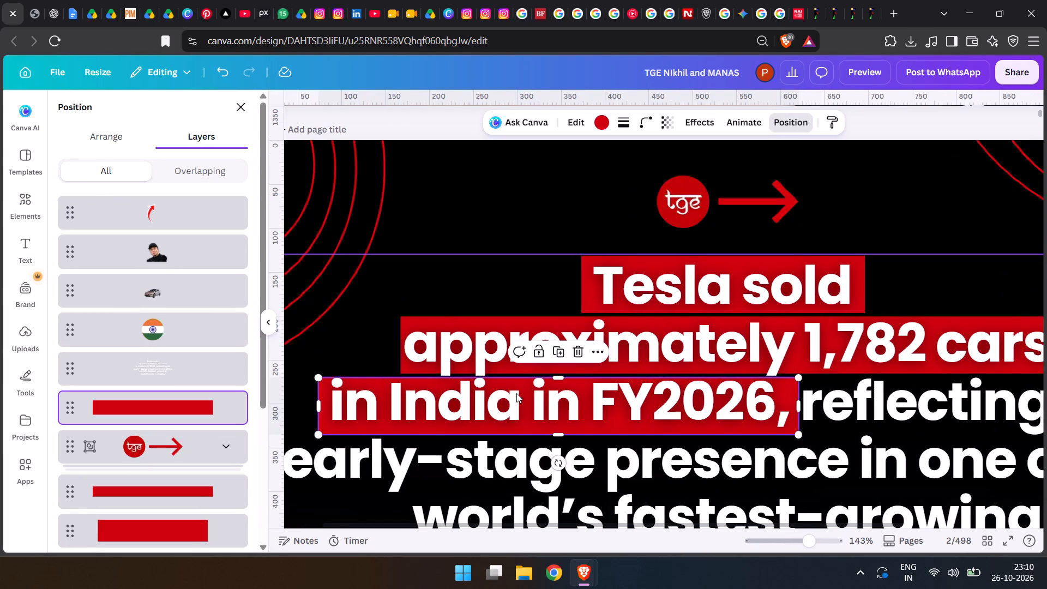
left_click(525, 392)
Nudge the red bar behind "approximately 1,782 cars" up slightly to balance the gaps between the three bars.
left_click(206, 490)
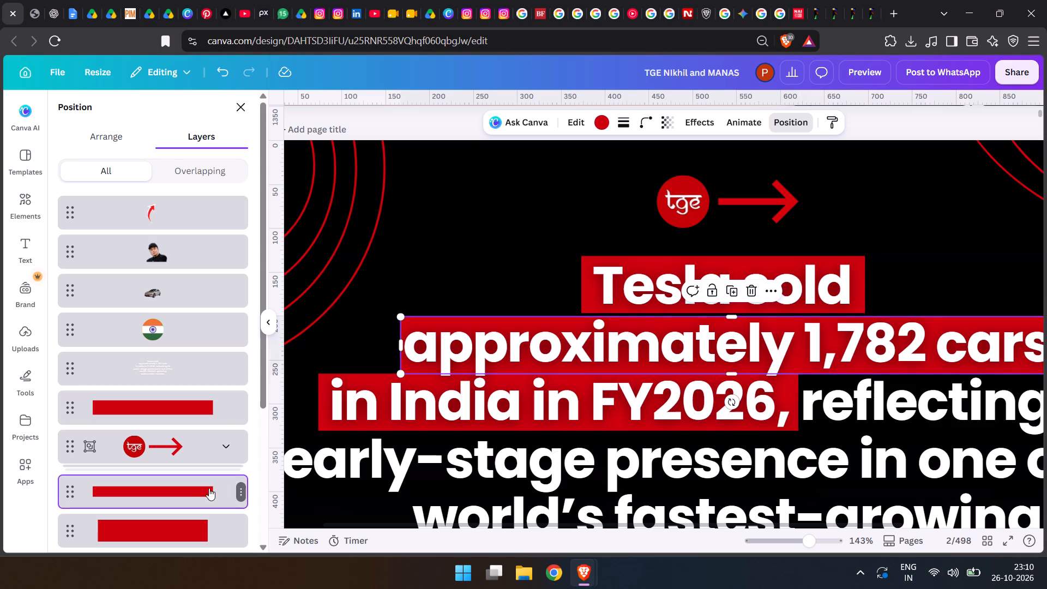
left_click(451, 325)
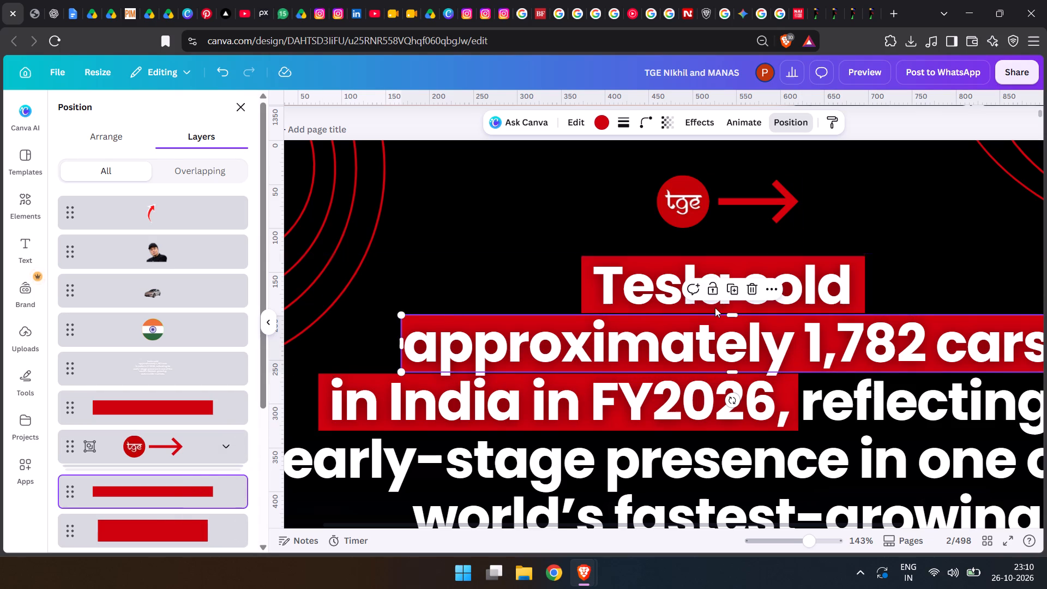
double_click(983, 330)
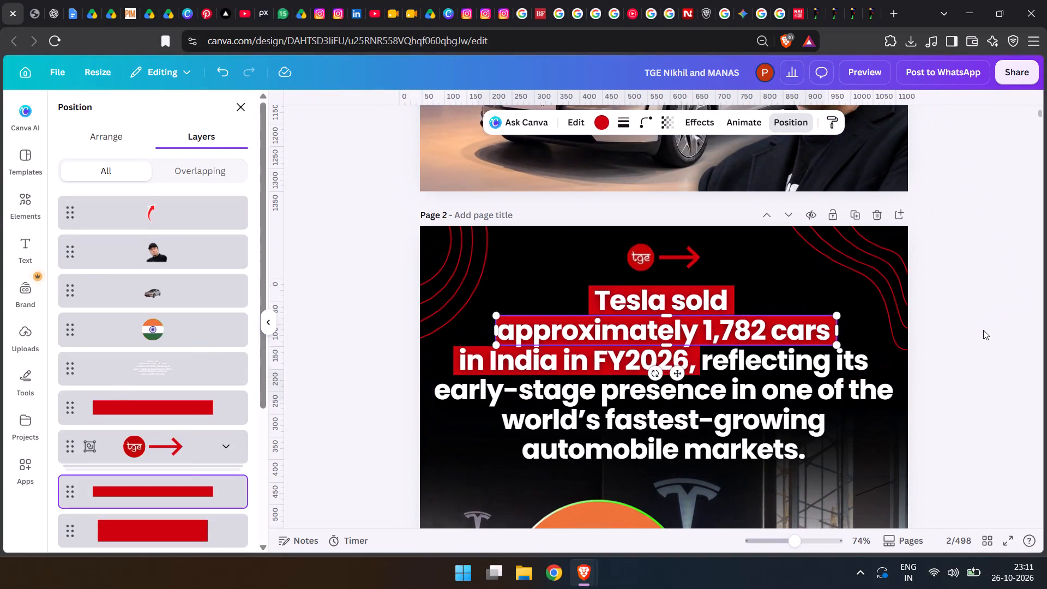
left_click(983, 331)
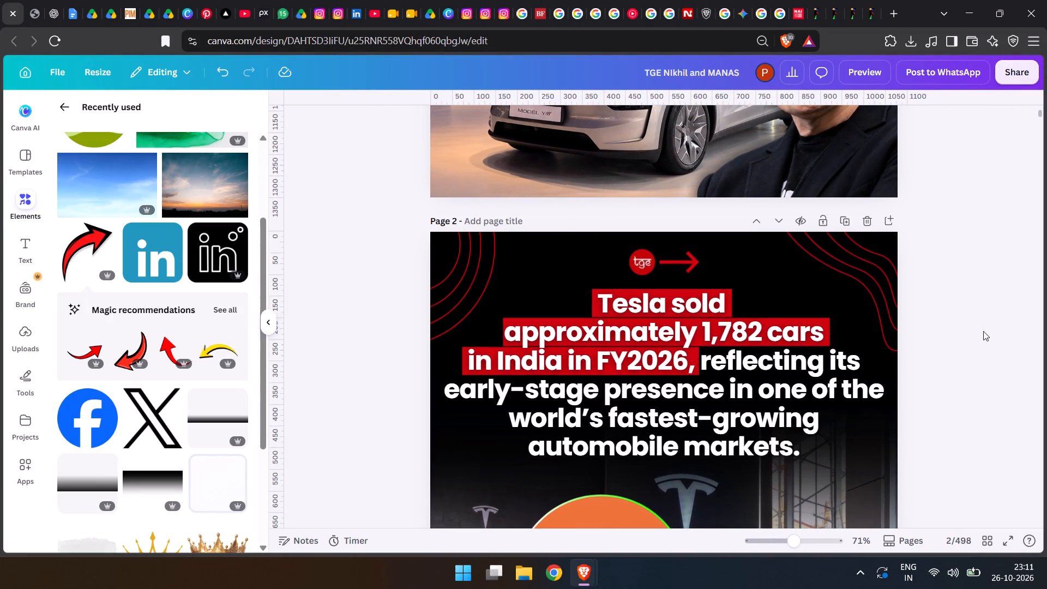
Ungroup the tge logo and the red arrow above the heading on page 2.
scroll(1001, 307, "down", 2)
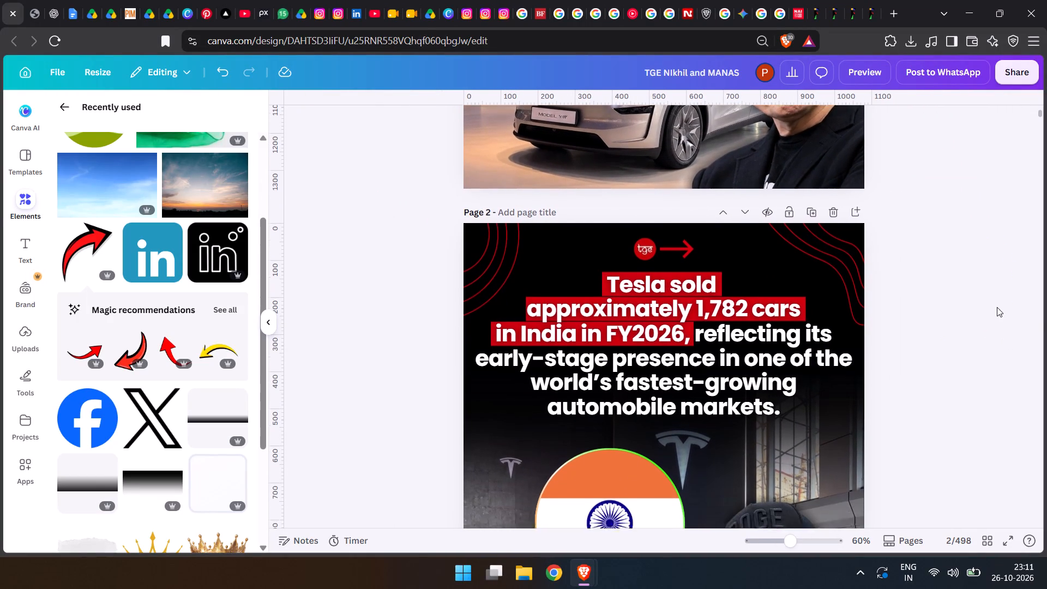
left_click(664, 134)
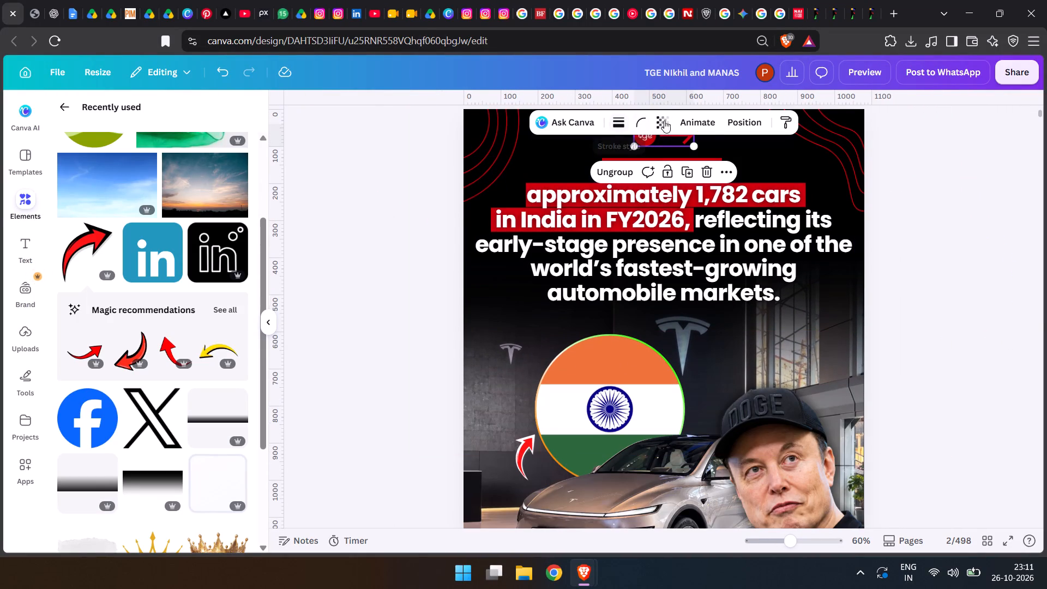
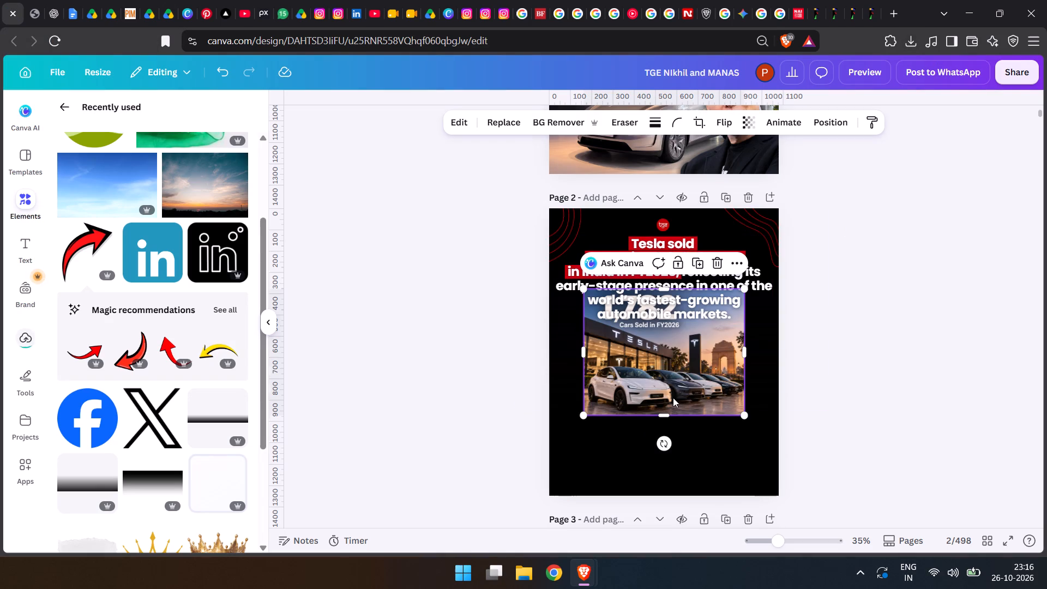
left_click_drag(669, 365, 636, 384)
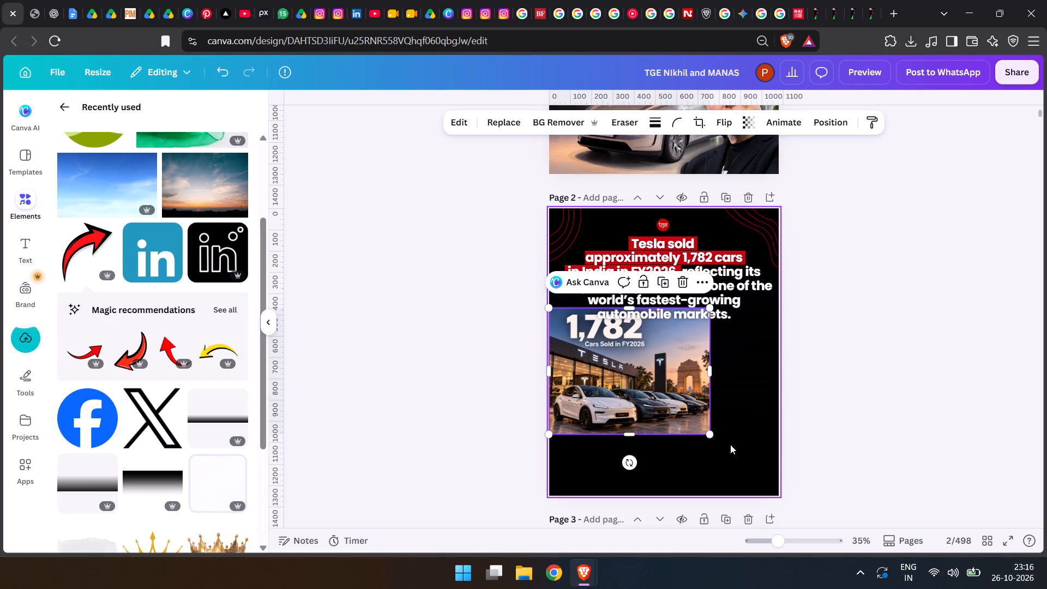
left_click_drag(712, 433, 781, 496)
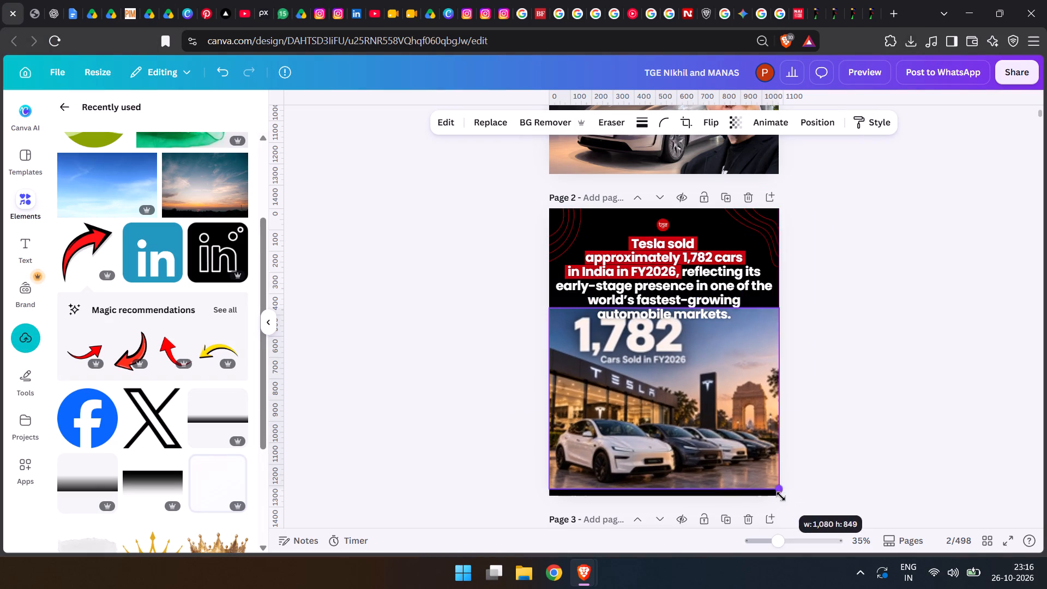
left_click_drag(781, 496, 781, 496)
left_click_drag(785, 496, 789, 501)
left_click_drag(732, 440, 730, 441)
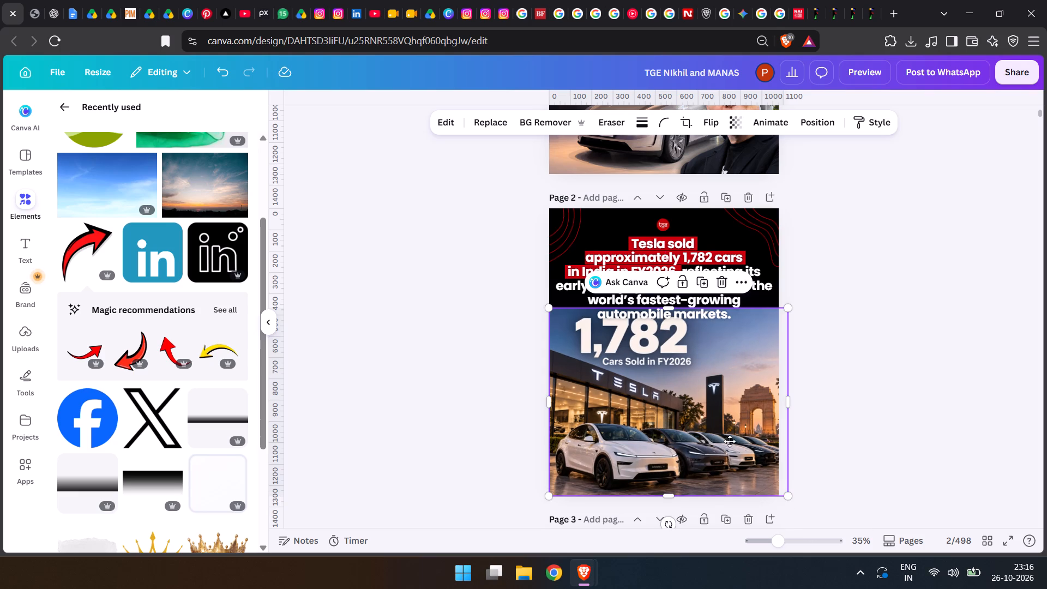
left_click_drag(730, 441, 729, 446)
Send page 2's Tesla visual backward, behind the headline text and the dark gradient.
key("ctrl+bracketleft")
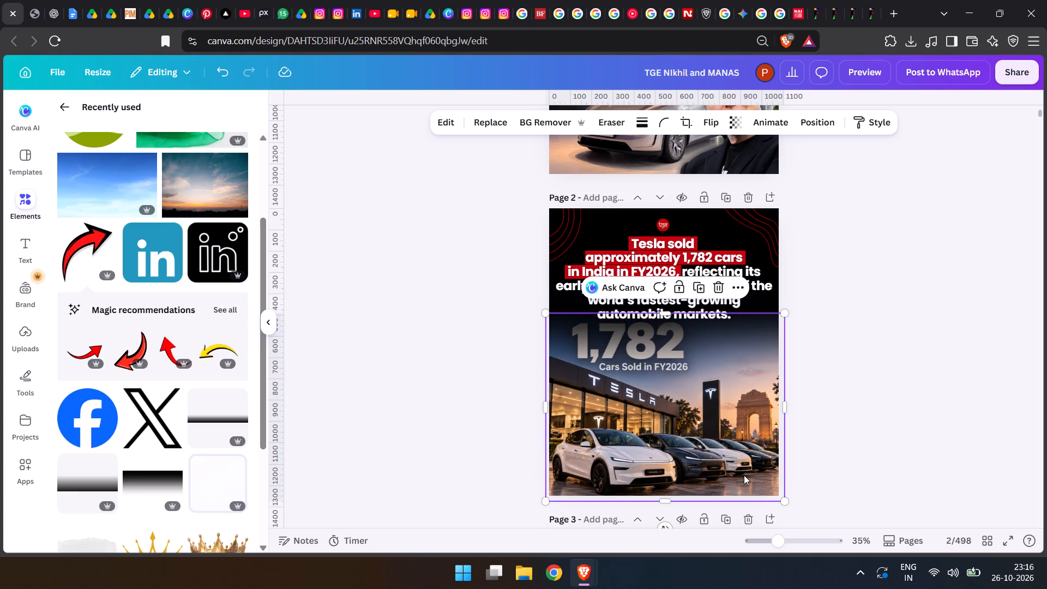
left_click(702, 224)
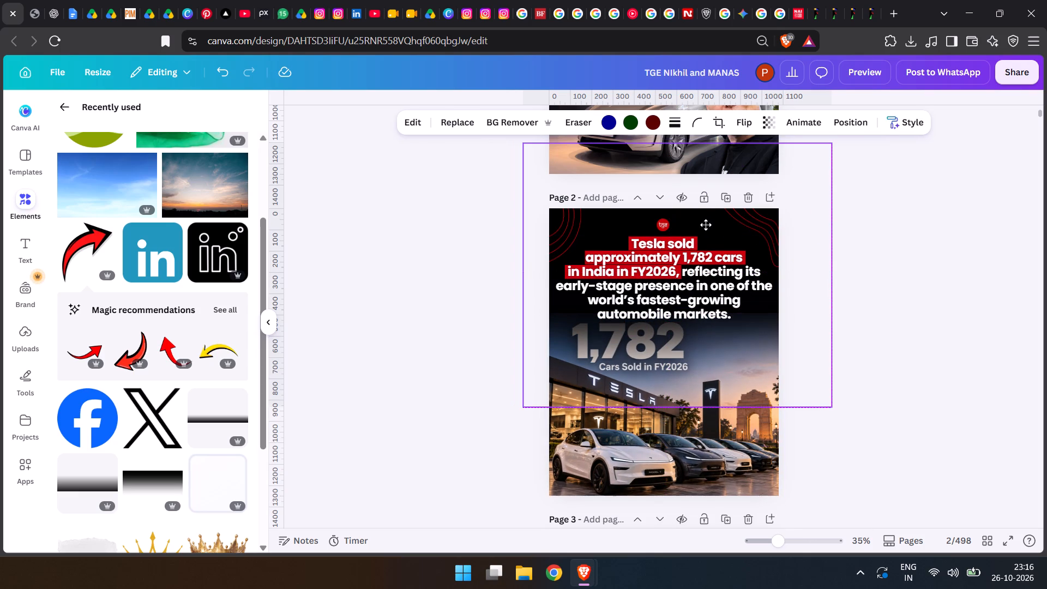
double_click(934, 382)
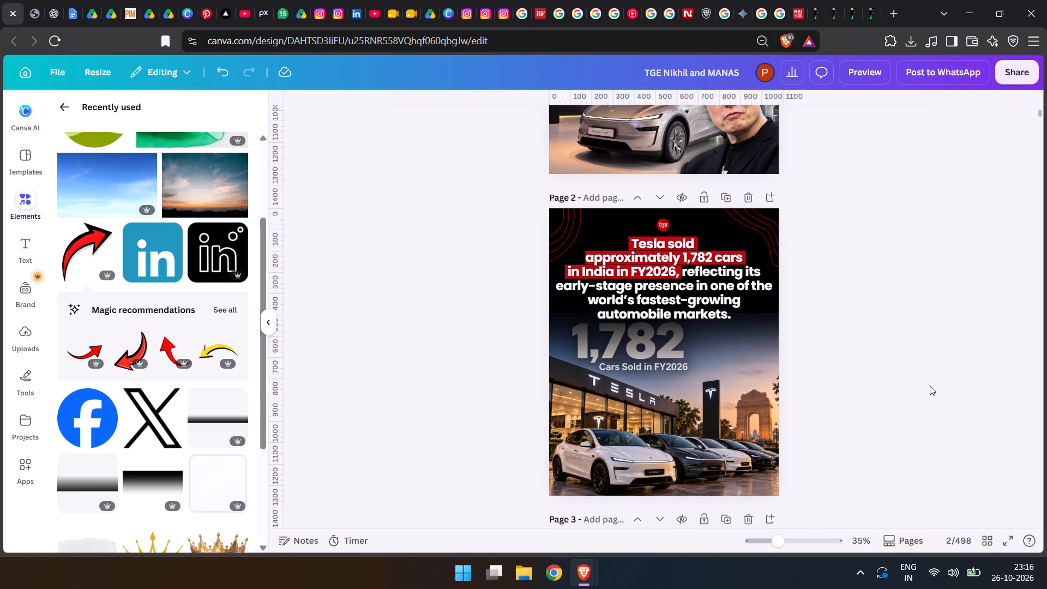
Enlarge page 2's Tesla visual slightly from its upper-left corner, keeping its lower-right corner in place.
left_click(744, 438)
left_click_drag(546, 311, 541, 306)
double_click(493, 323)
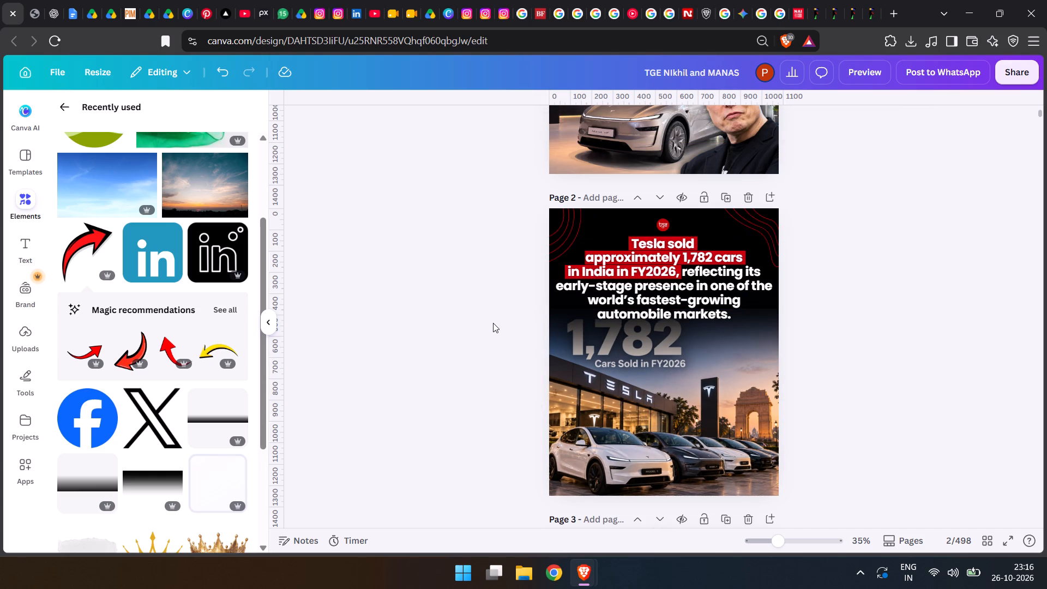
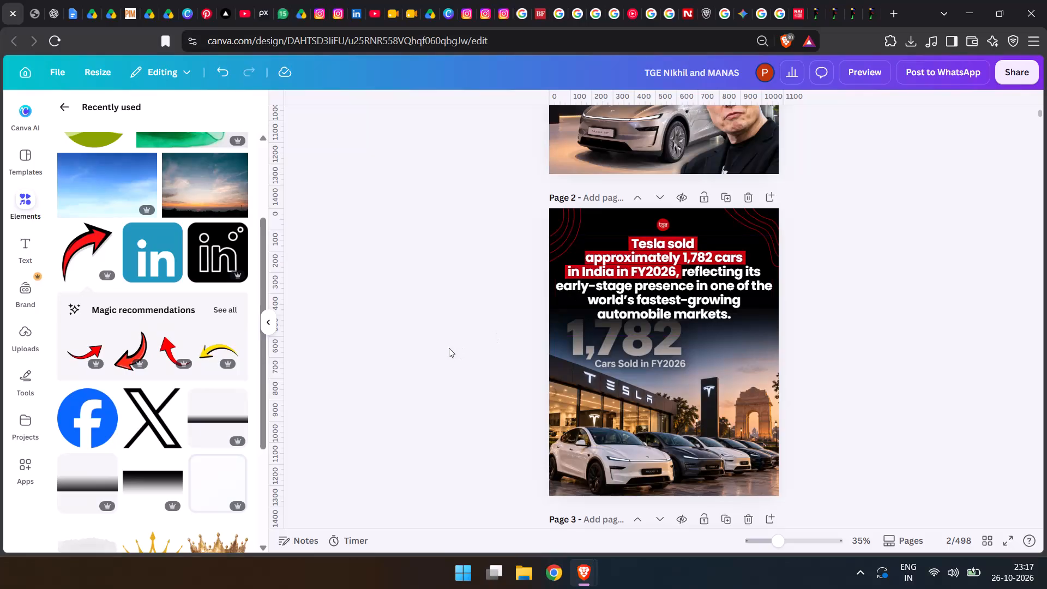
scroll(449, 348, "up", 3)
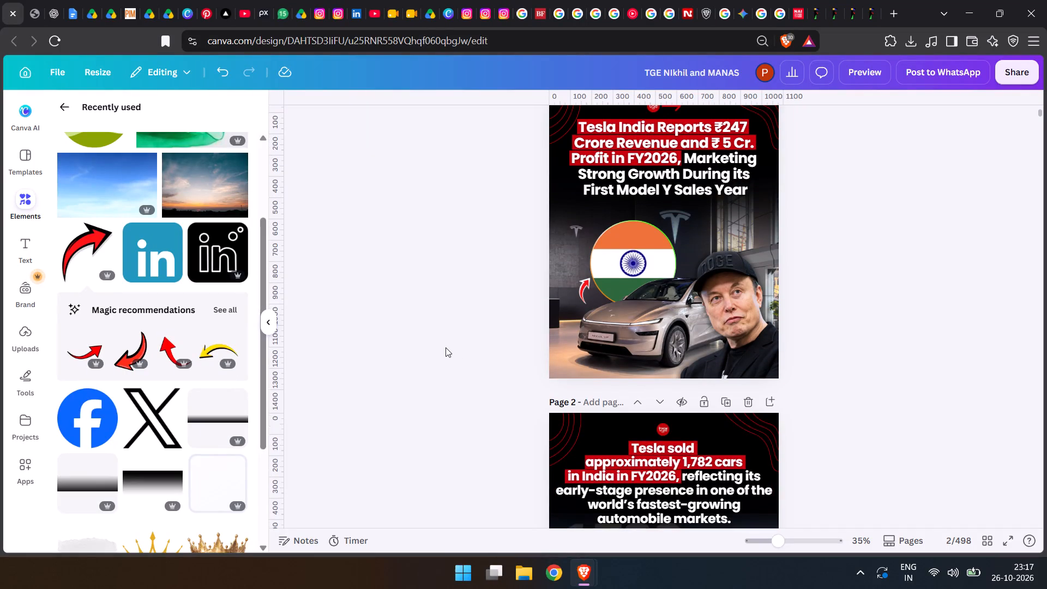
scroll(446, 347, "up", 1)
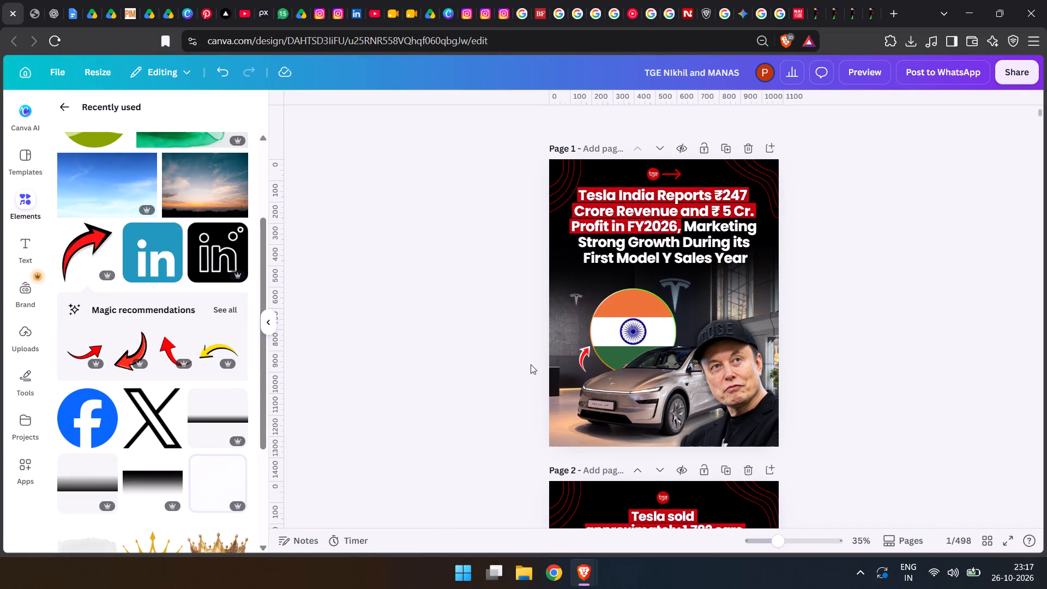
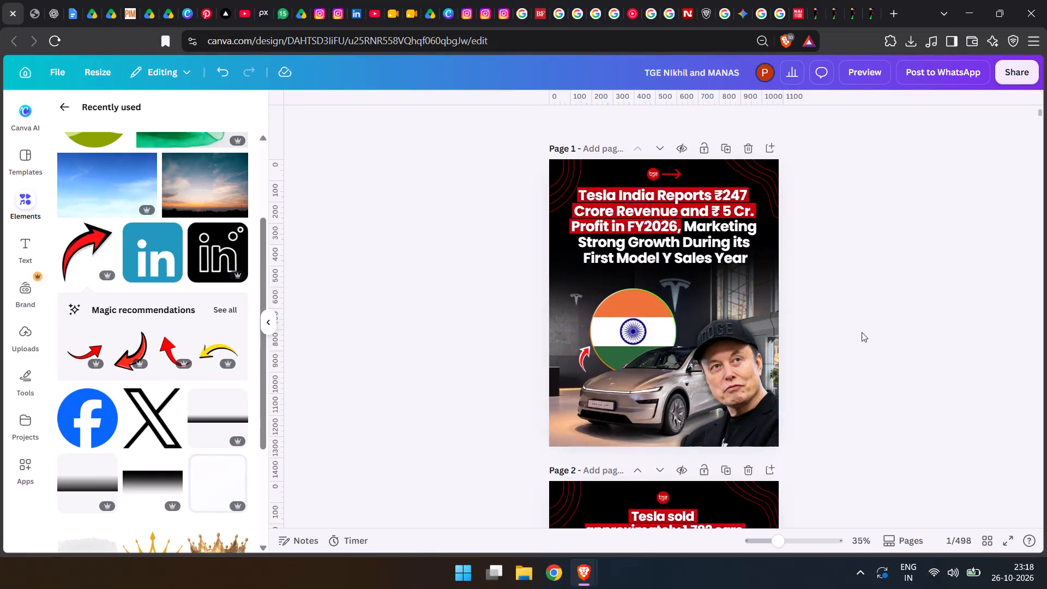
Open the design's download settings and set the file type to PNG.
scroll(862, 332, "down", 2)
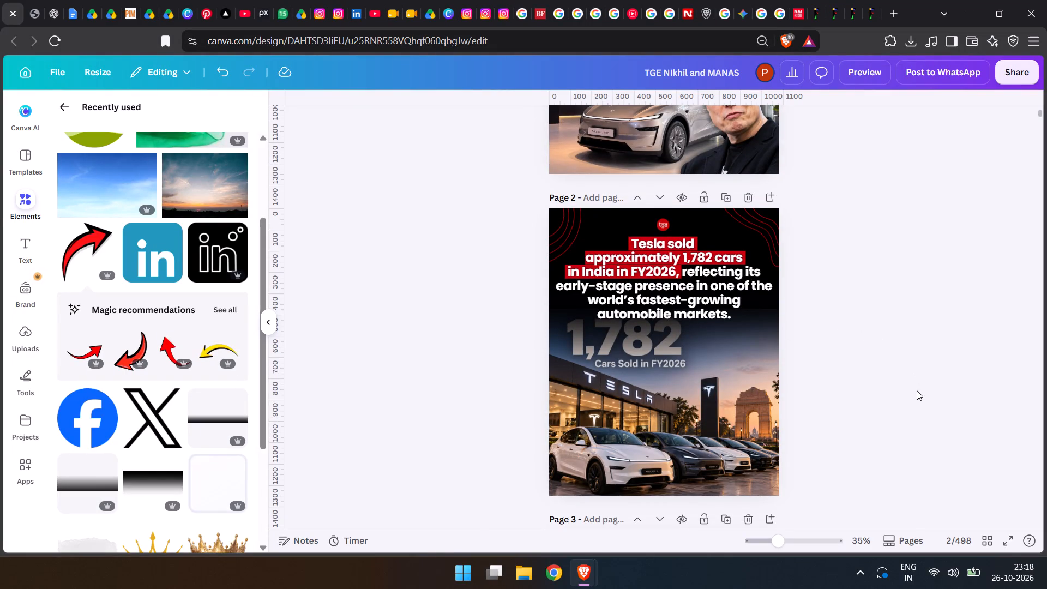
scroll(917, 390, "up", 5)
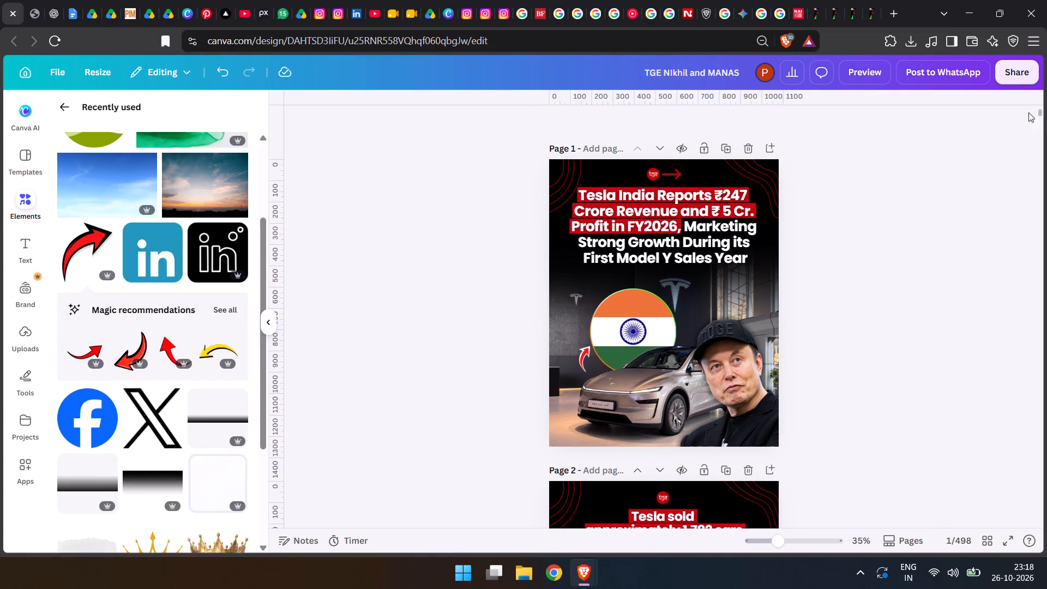
left_click(1031, 73)
left_click(828, 347)
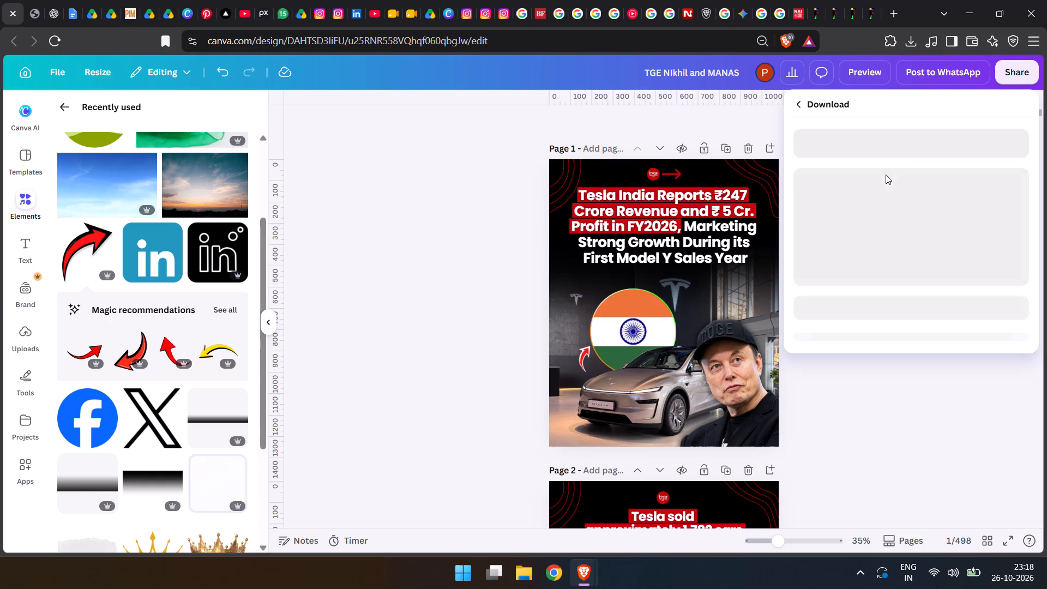
left_click(887, 159)
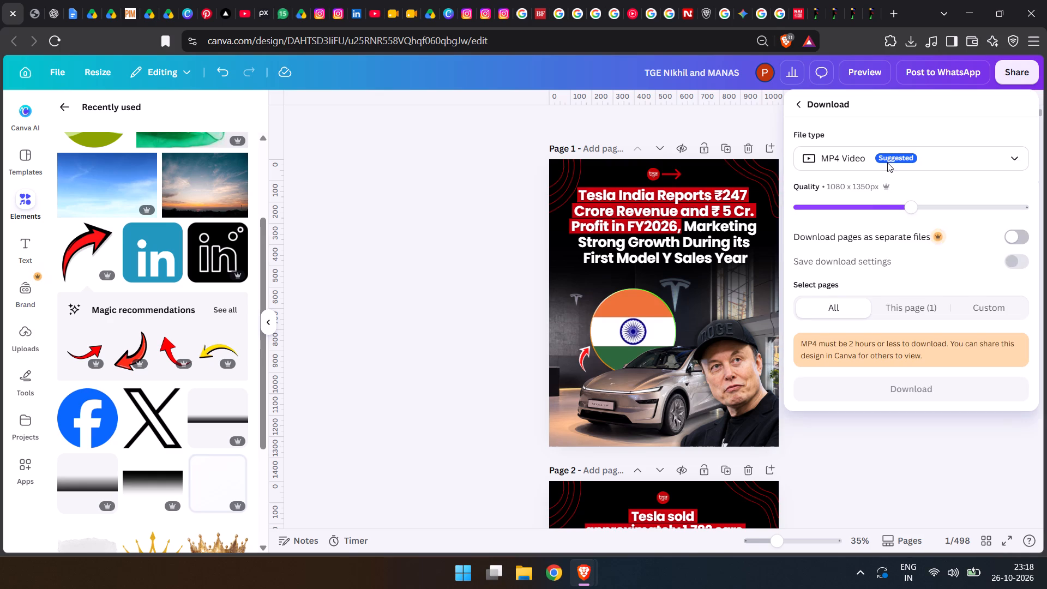
left_click(854, 242)
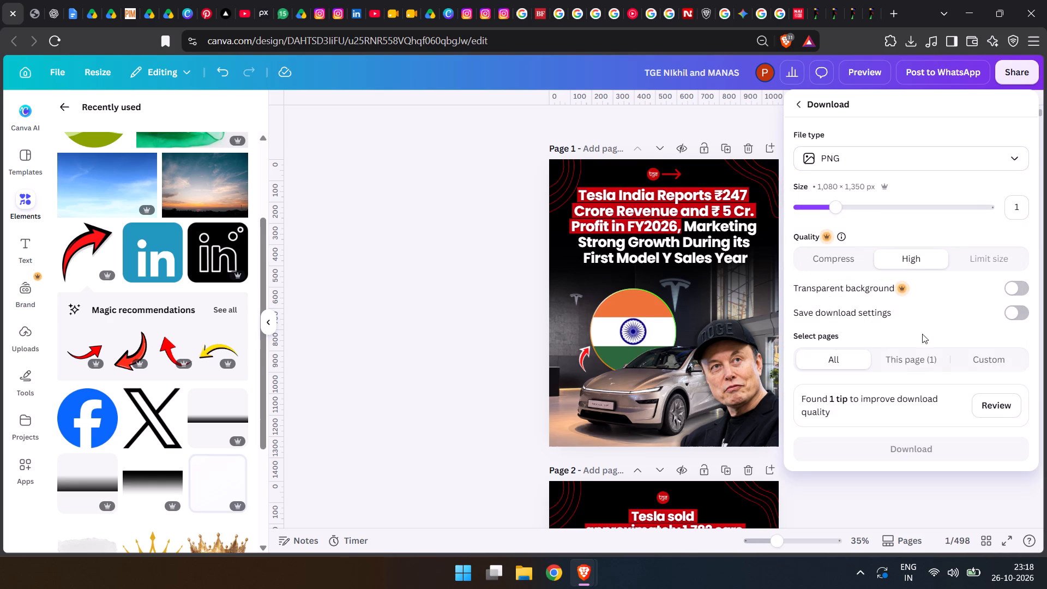
Use a custom page selection to limit the PNG download to page 1 instead of all pages.
left_click(983, 354)
left_click(985, 387)
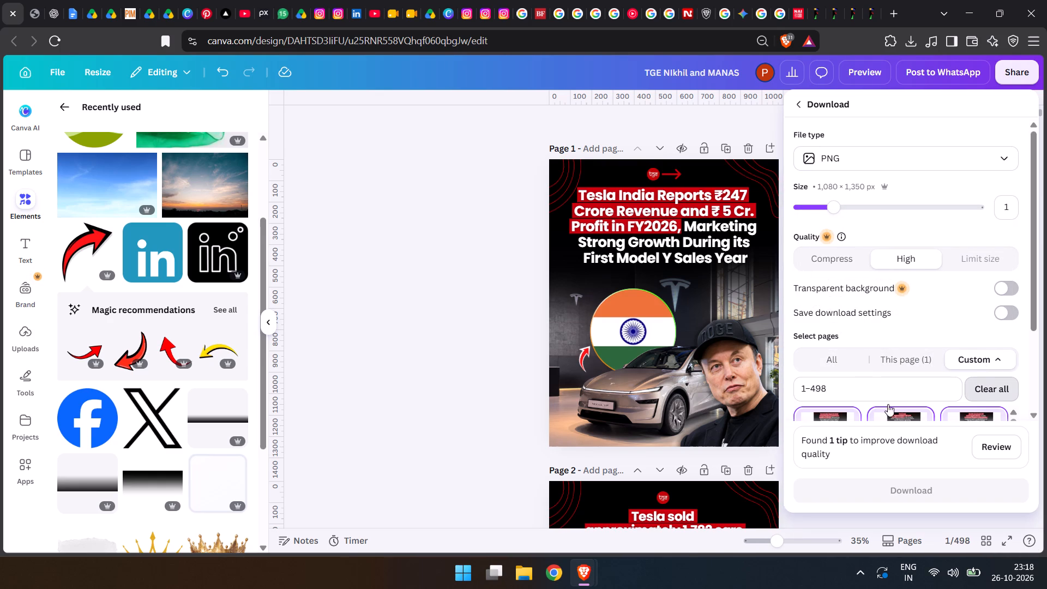
left_click(986, 385)
scroll(940, 346, "down", 1)
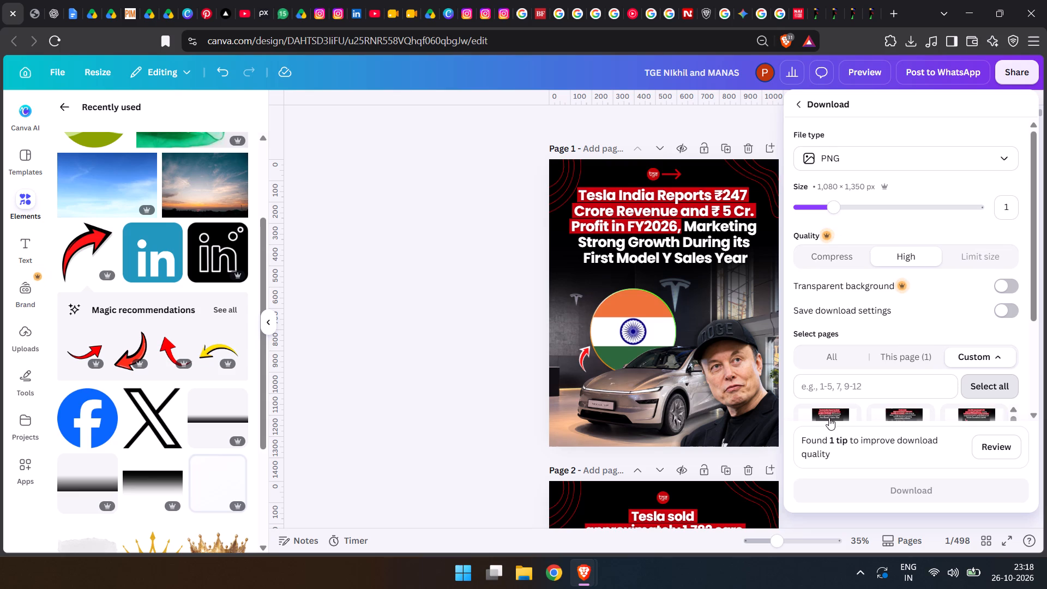
left_click(829, 418)
left_click(1008, 314)
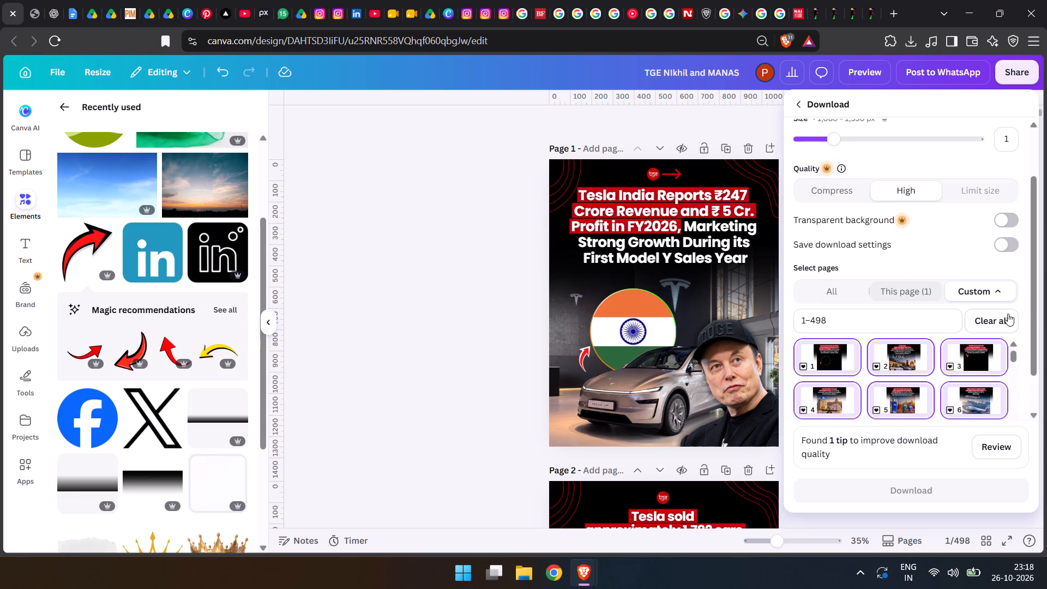
left_click(924, 326)
key("BackSpace")
key("BackSpace")
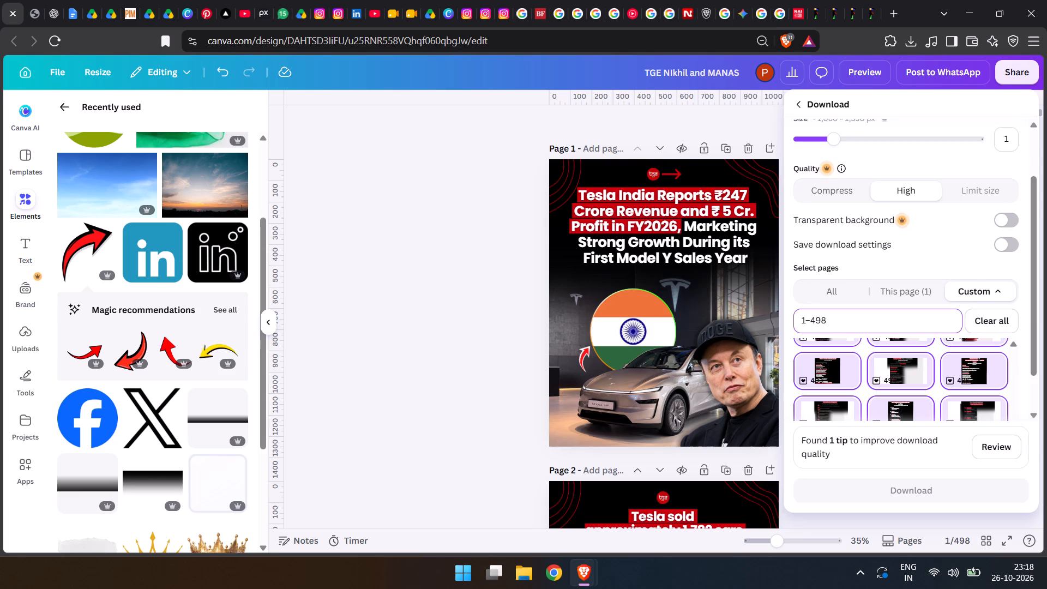
key("BackSpace")
key("BackSpace")
left_click(875, 324)
Set the export size multiplier to 3.125, restrict the page range to 1-2, and download those pages.
double_click(819, 318)
left_click_drag(838, 136, 1046, 139)
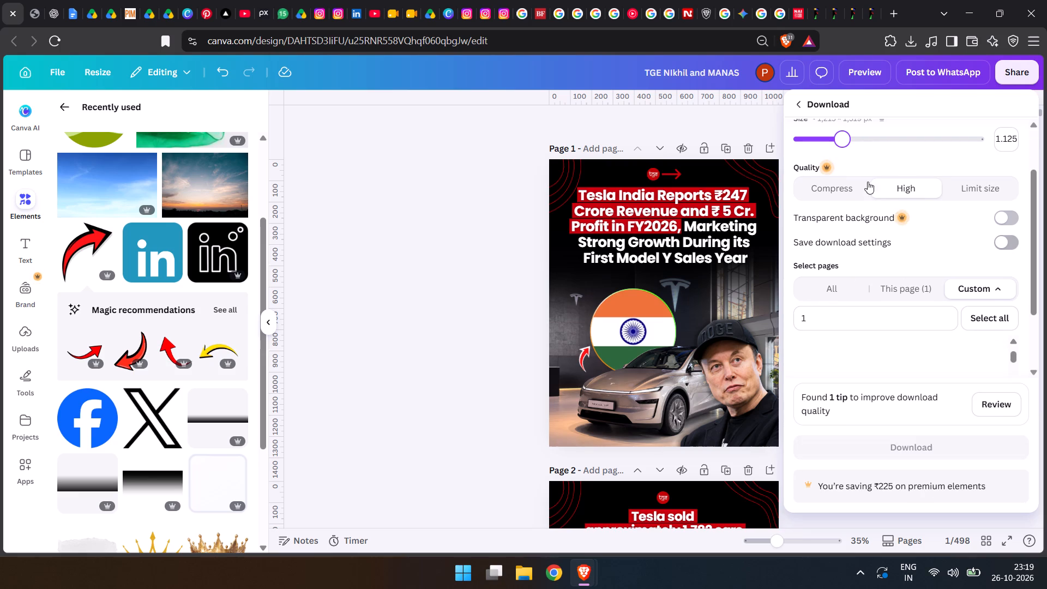
left_click_drag(847, 135, 1046, 142)
left_click(809, 318)
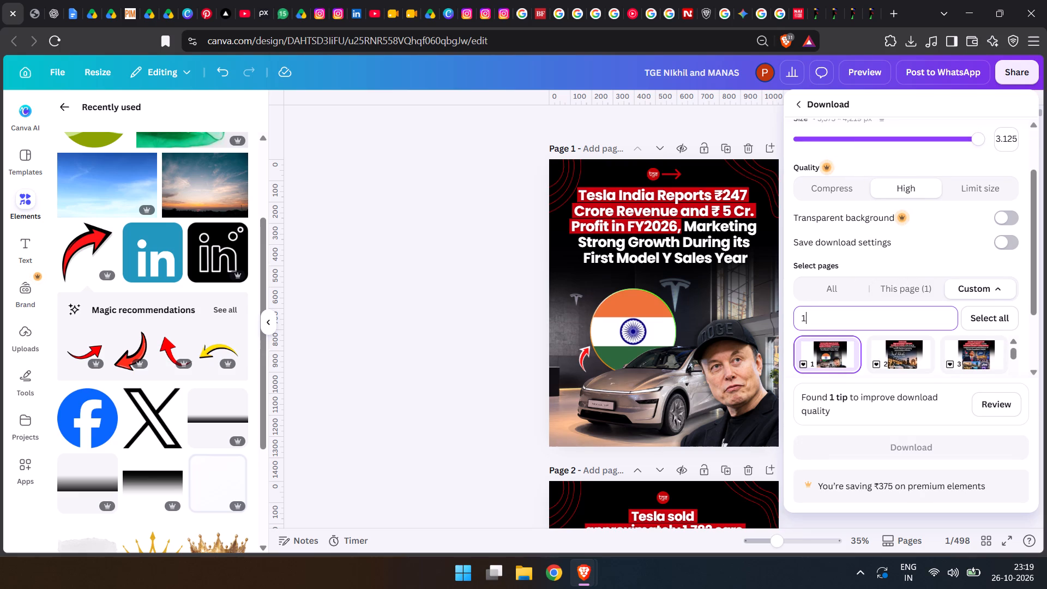
type("-2")
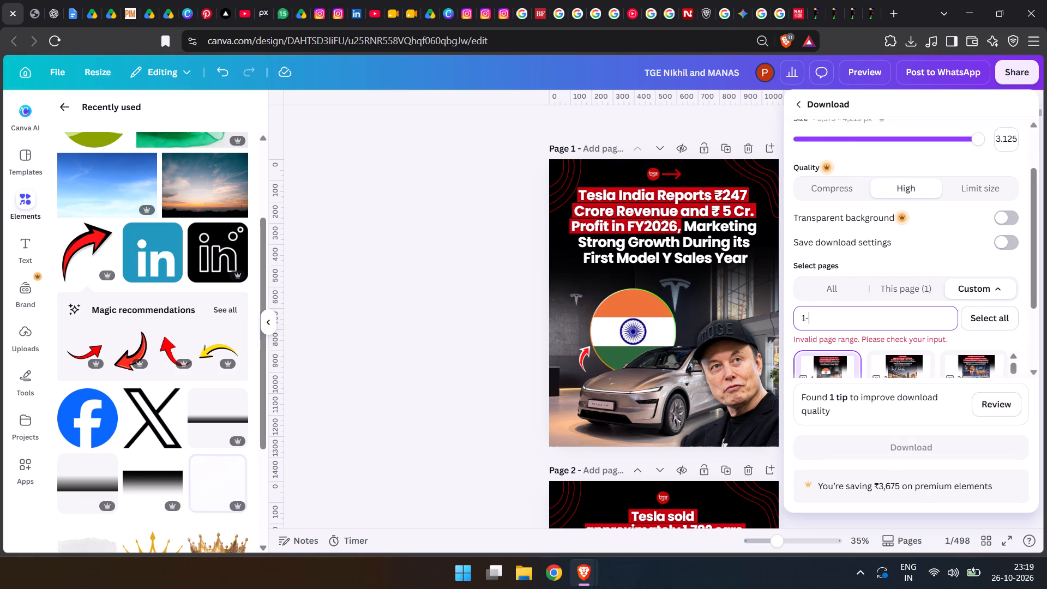
key("2")
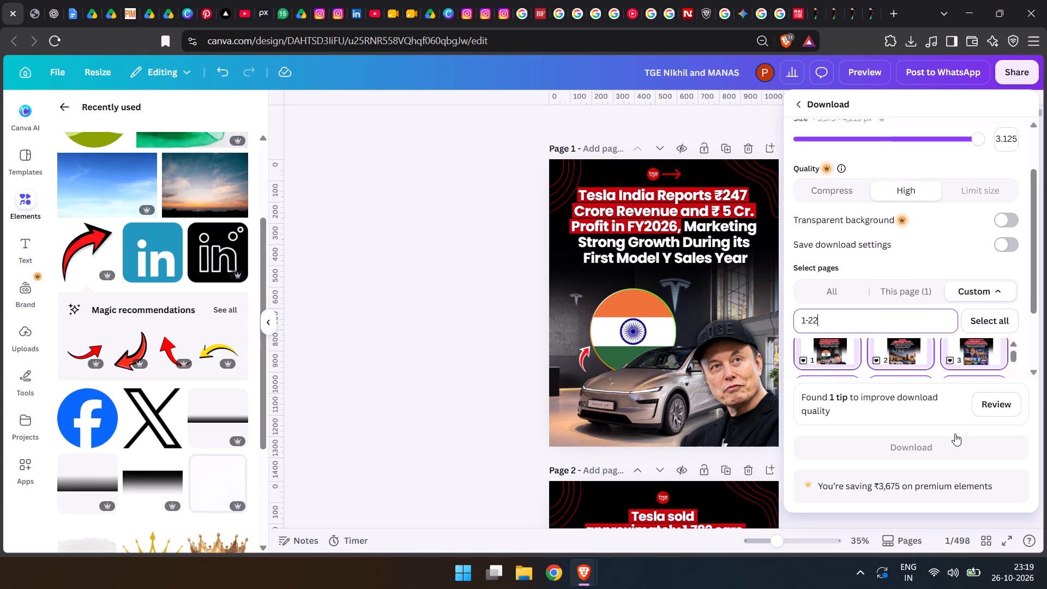
key("BackSpace")
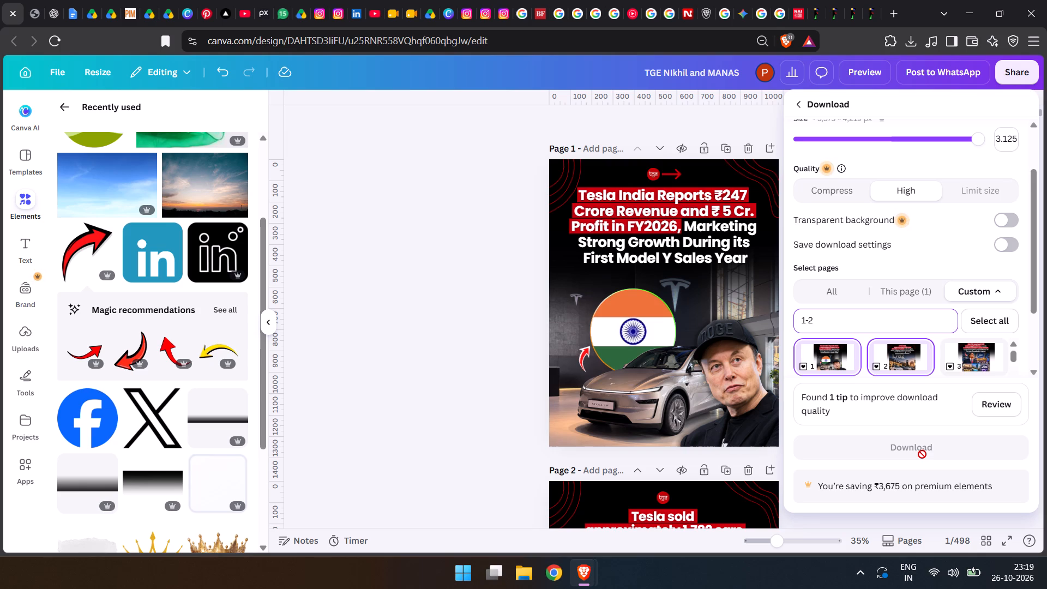
left_click(928, 455)
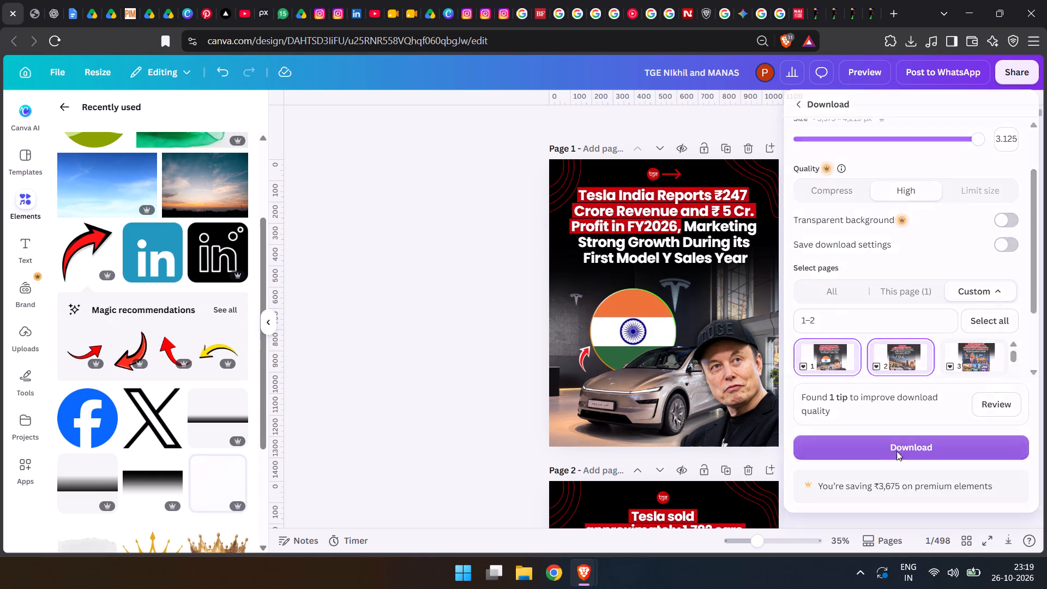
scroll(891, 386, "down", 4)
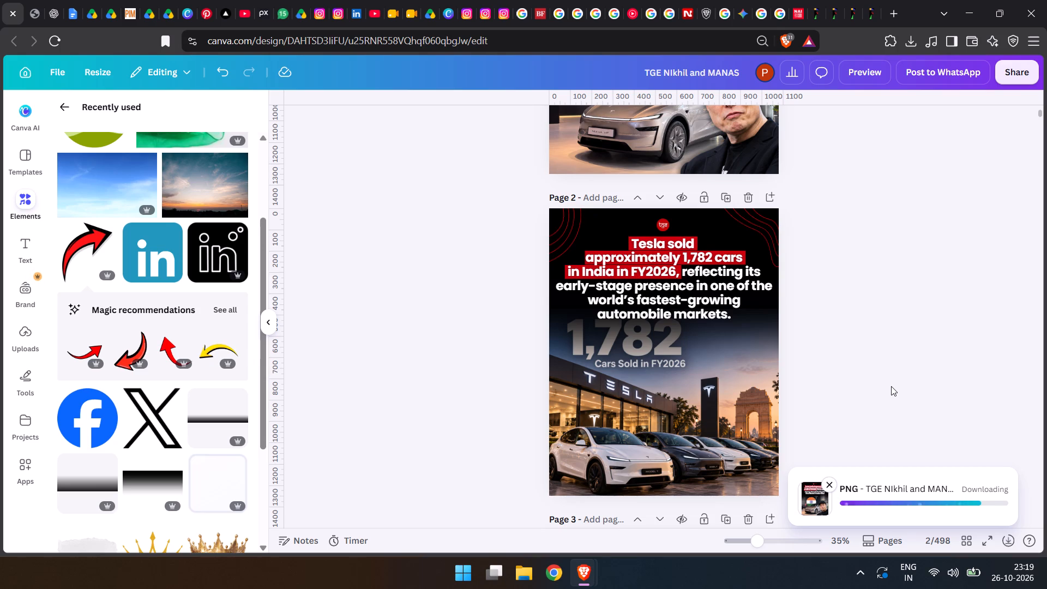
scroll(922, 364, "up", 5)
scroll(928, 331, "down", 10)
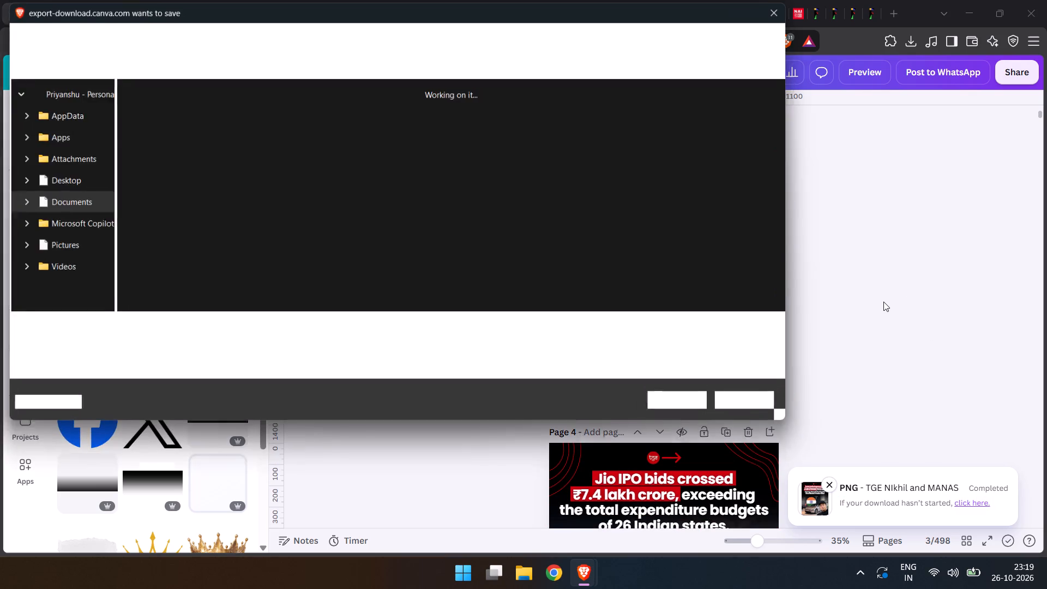
Save the exported Tesla pages to the computer under the file name gg.
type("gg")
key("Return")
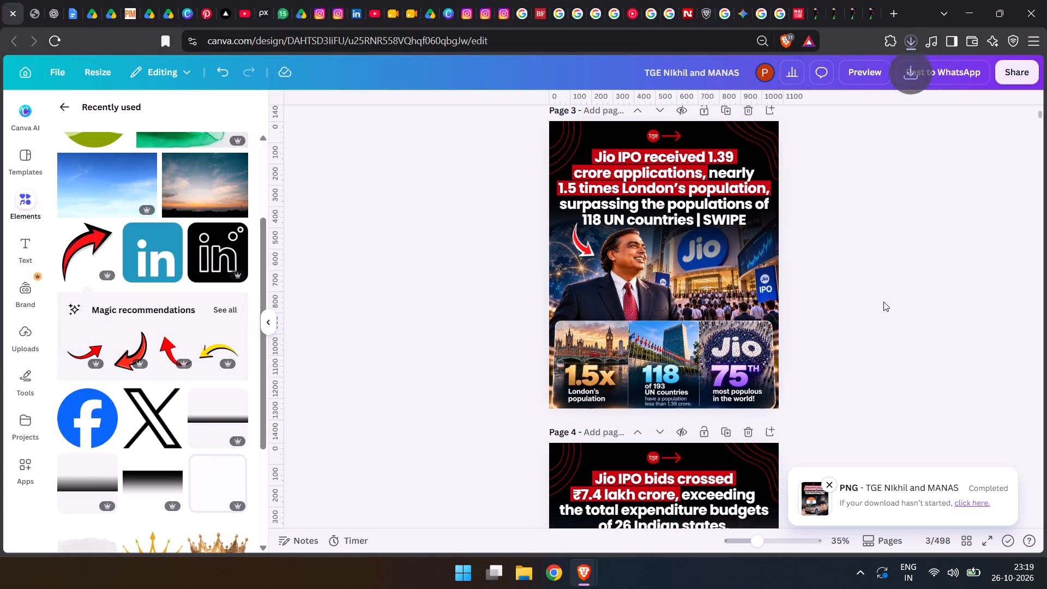